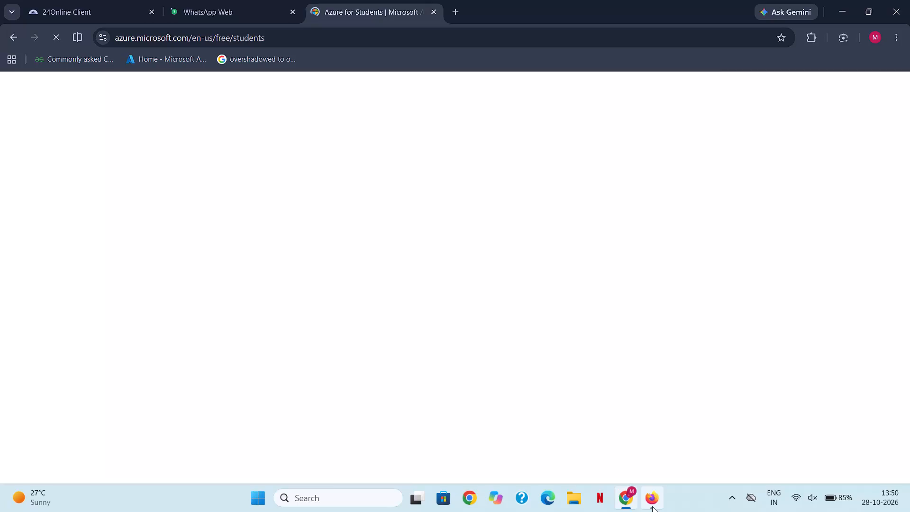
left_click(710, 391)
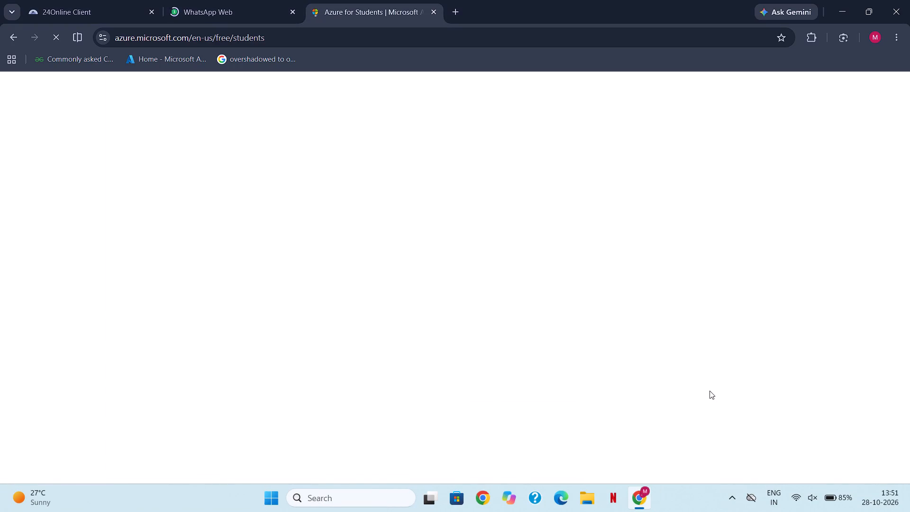
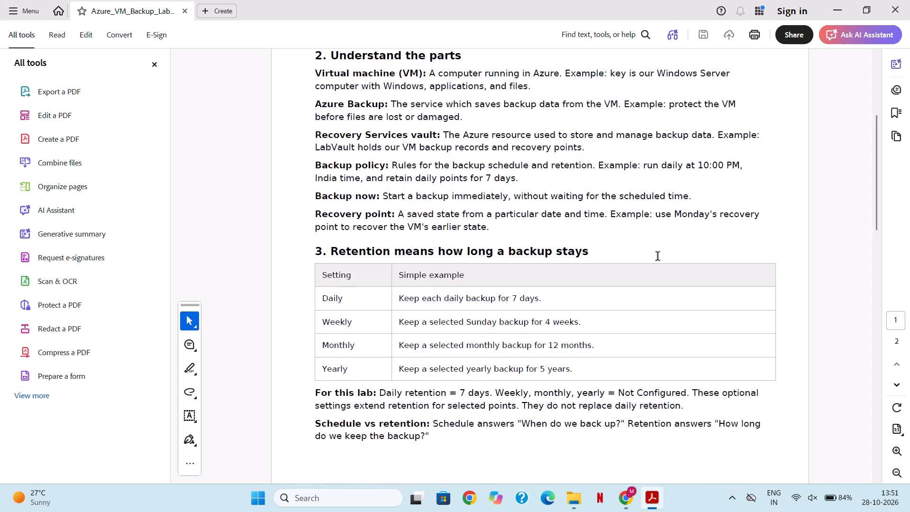
Read the implementation steps table in the Azure VM backup lab document, dismissing the security alert.
scroll(658, 257, "down", 10)
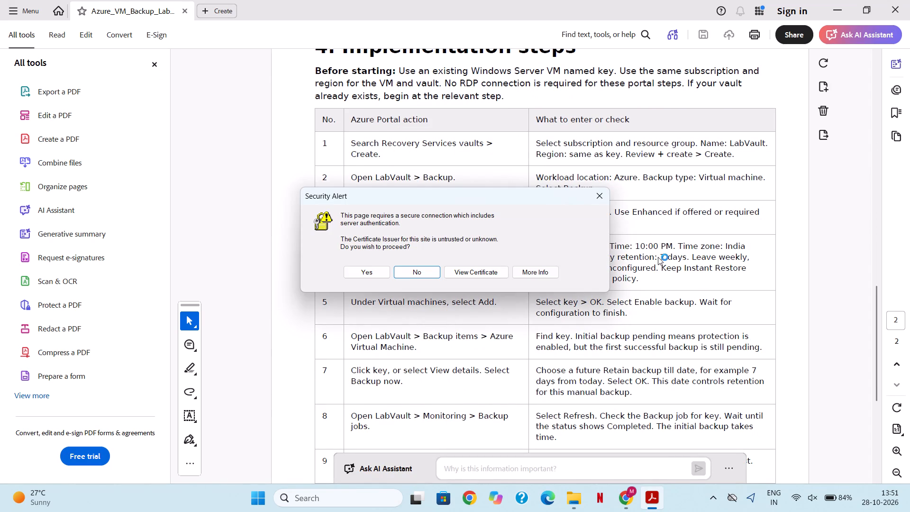
left_click(598, 201)
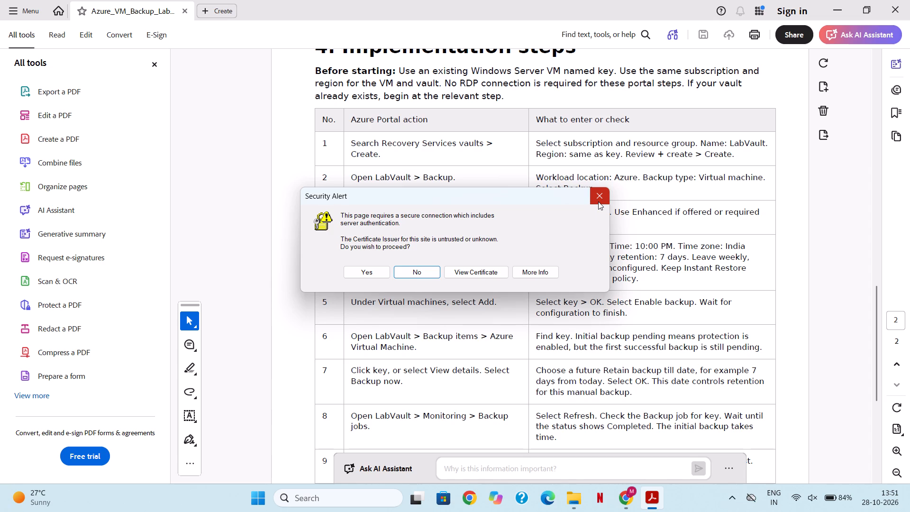
left_click(594, 202)
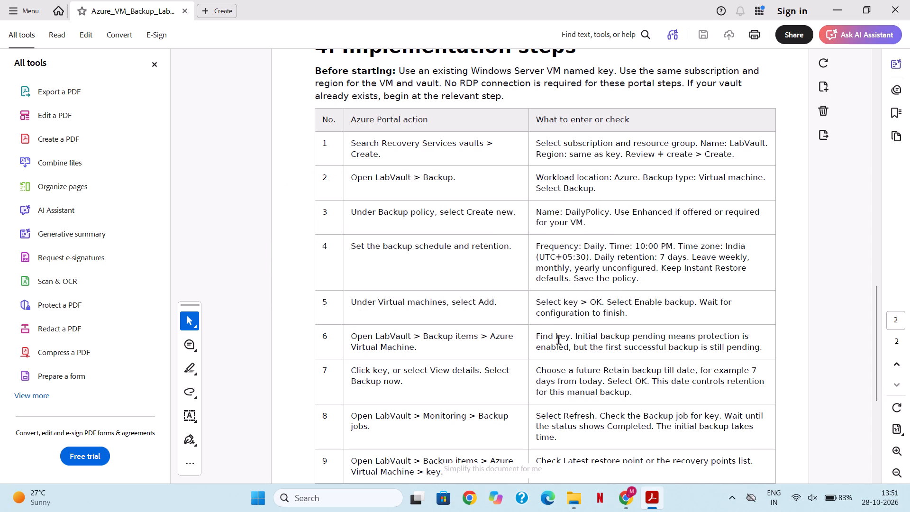
scroll(559, 341, "down", 1)
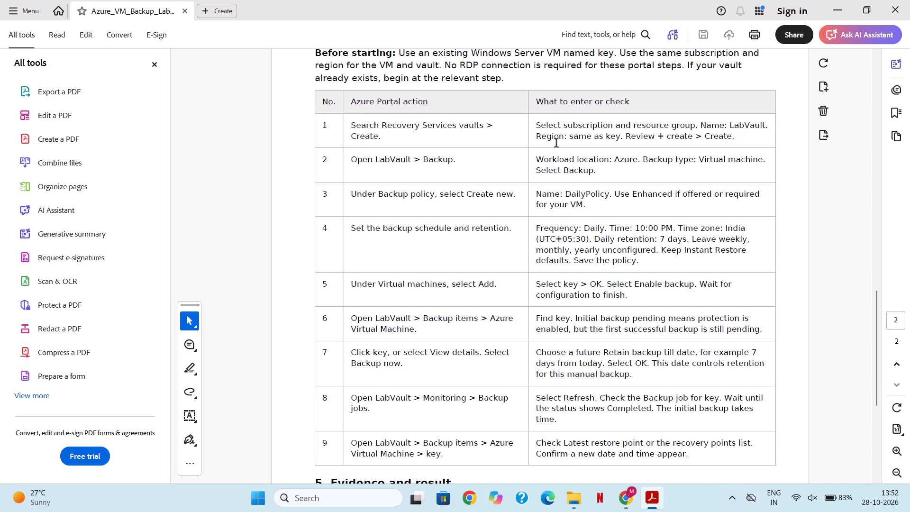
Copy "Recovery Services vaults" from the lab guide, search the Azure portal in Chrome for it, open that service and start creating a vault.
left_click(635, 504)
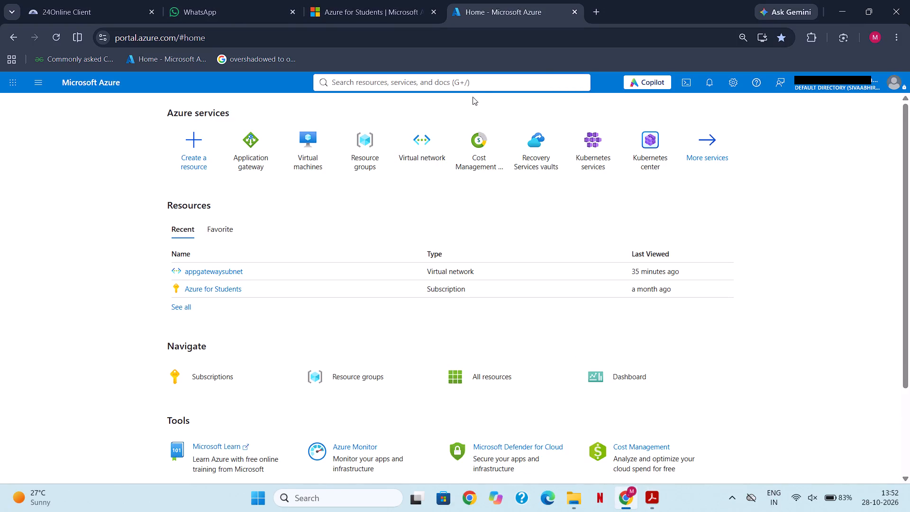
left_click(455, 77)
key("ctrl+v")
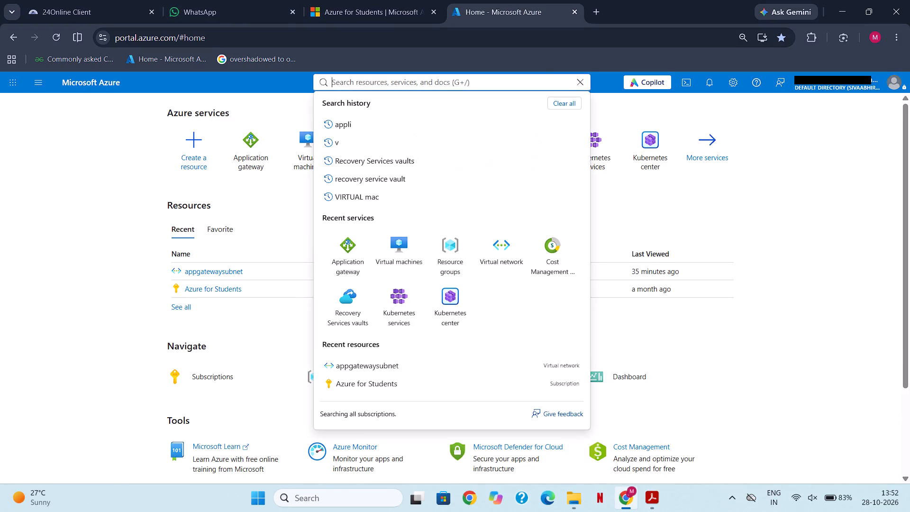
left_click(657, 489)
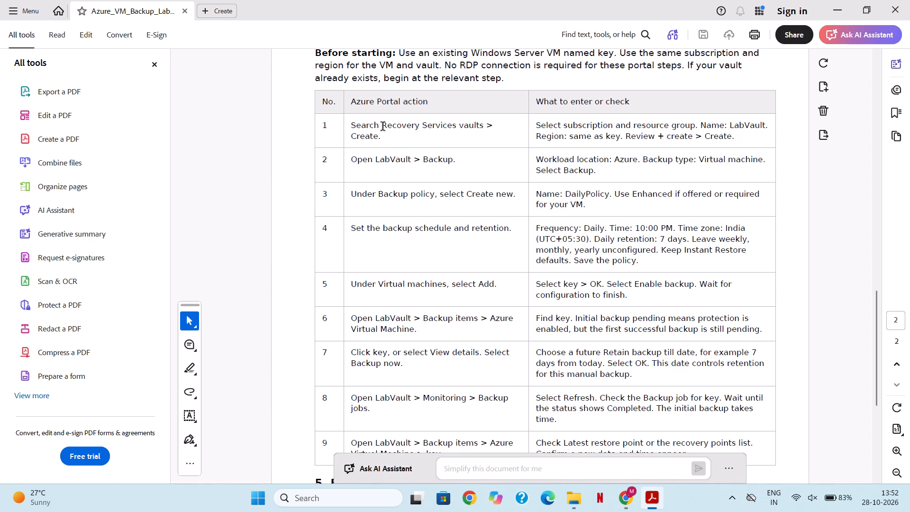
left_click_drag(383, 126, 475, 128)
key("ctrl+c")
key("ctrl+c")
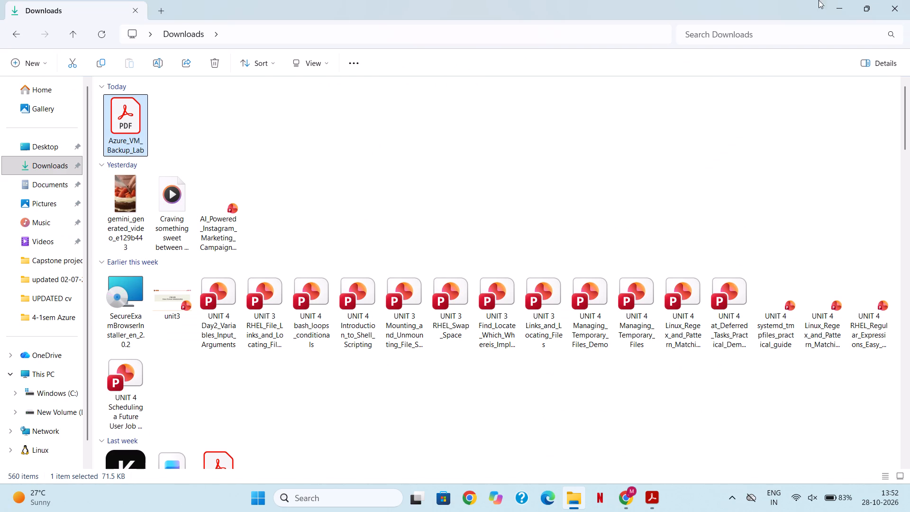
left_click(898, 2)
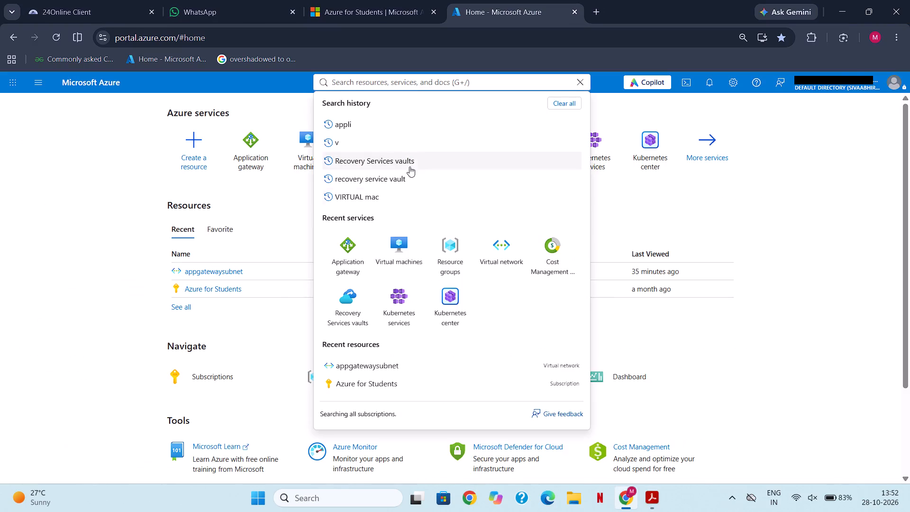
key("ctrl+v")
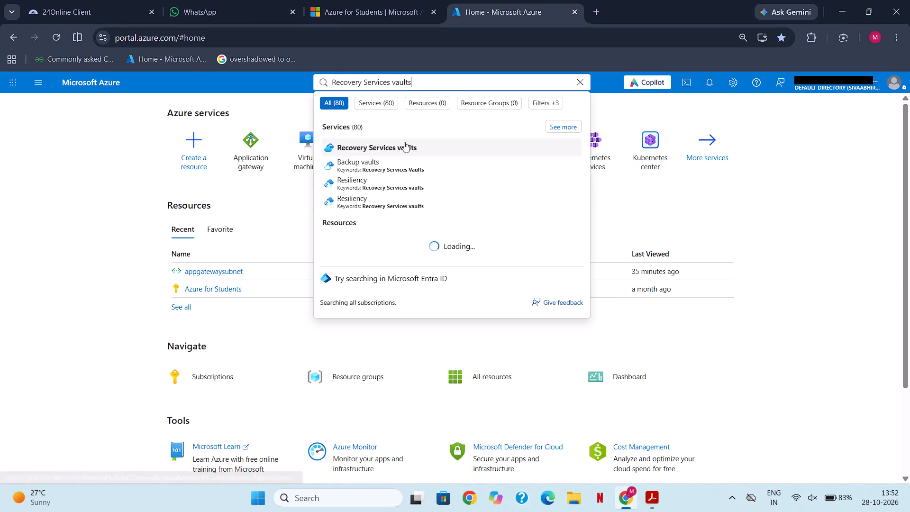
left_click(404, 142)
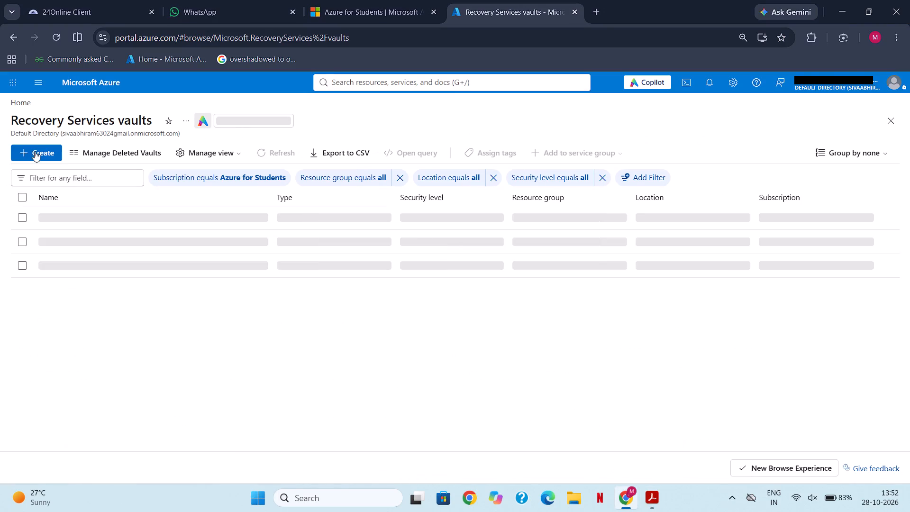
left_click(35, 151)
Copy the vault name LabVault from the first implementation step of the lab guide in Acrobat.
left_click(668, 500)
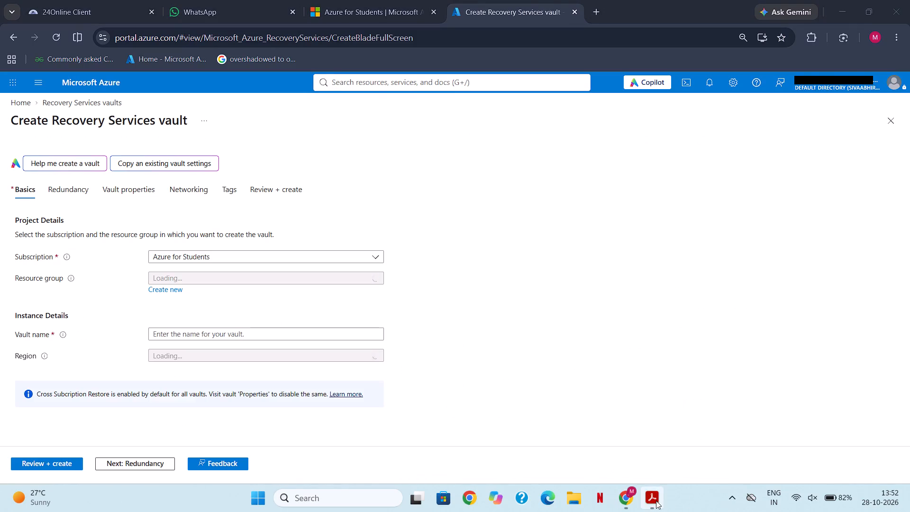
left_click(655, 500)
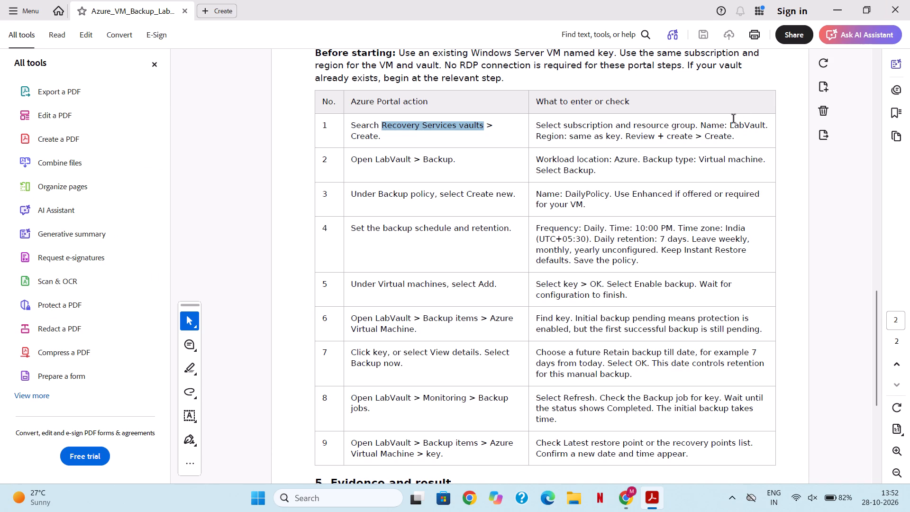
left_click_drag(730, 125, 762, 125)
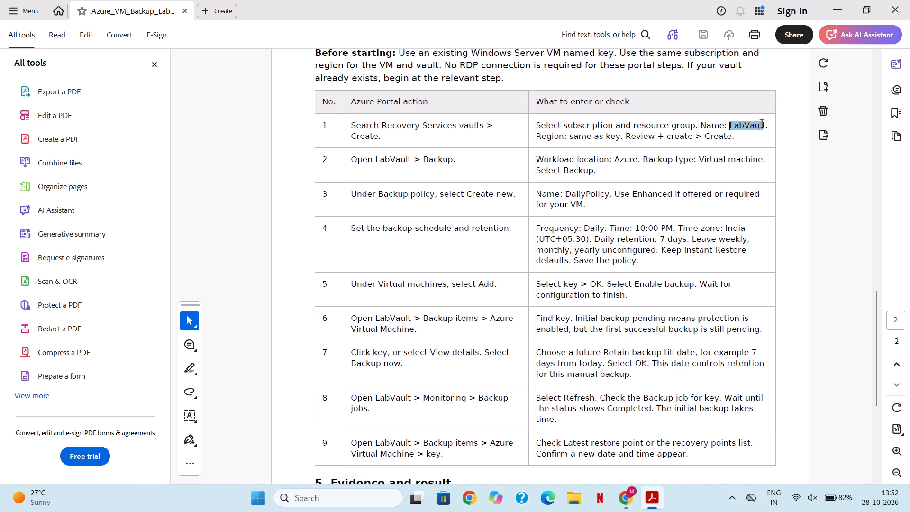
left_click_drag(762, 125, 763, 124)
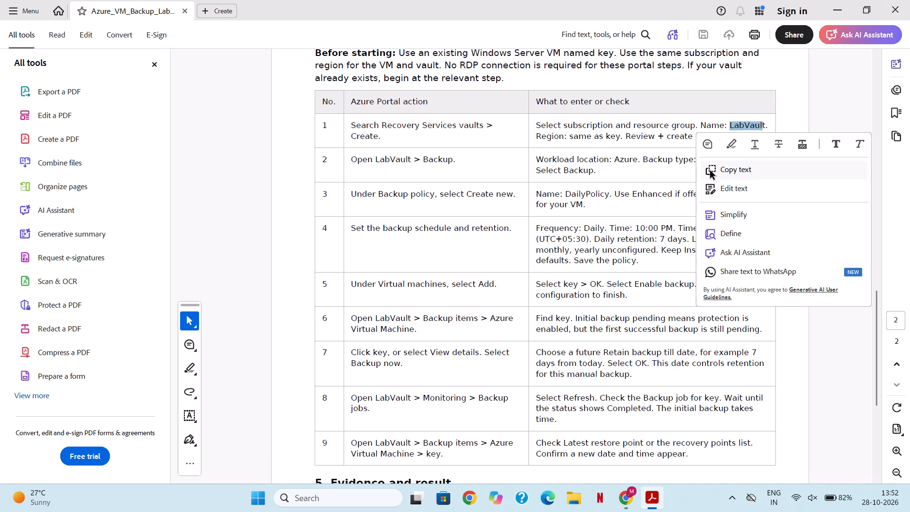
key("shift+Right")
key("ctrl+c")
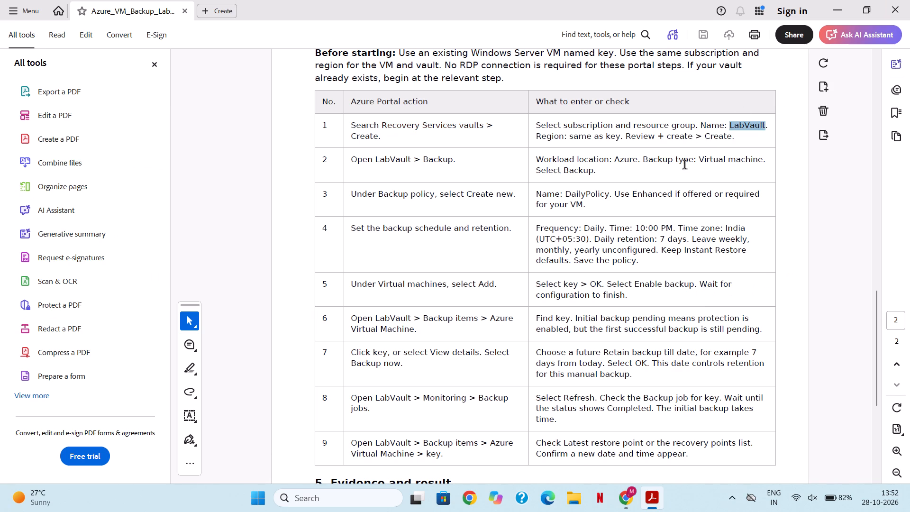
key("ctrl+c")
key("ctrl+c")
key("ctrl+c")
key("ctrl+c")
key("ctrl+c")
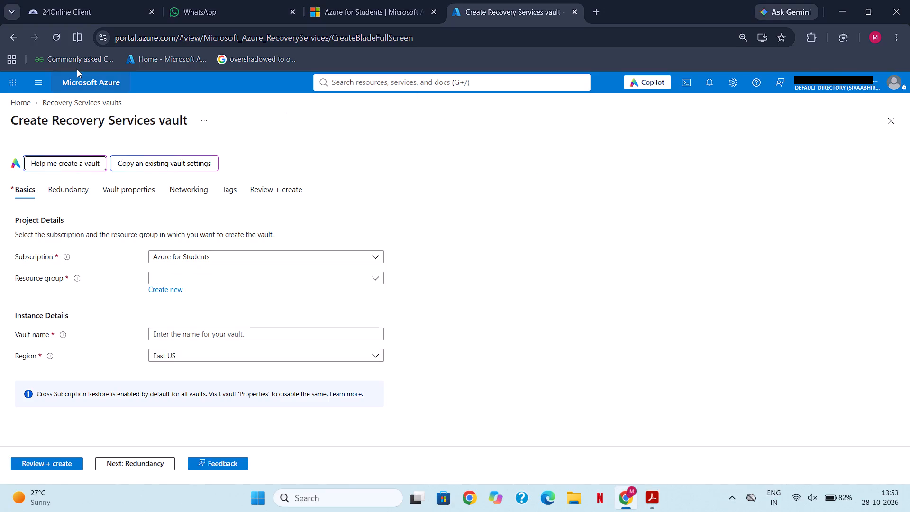
Leave the vault form in Chrome, check the virtual machines list from the Azure portal home, and view the portal notifications.
left_click_drag(77, 69, 80, 74)
left_click(84, 82)
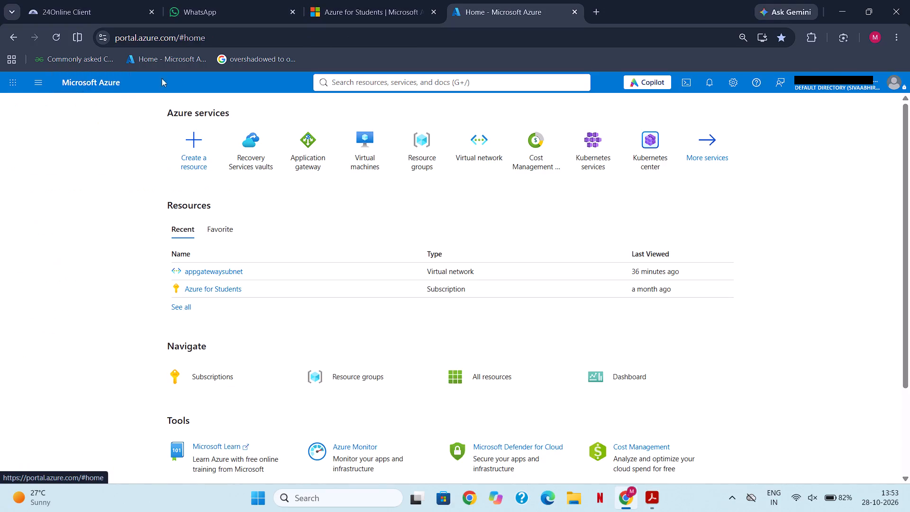
left_click(368, 138)
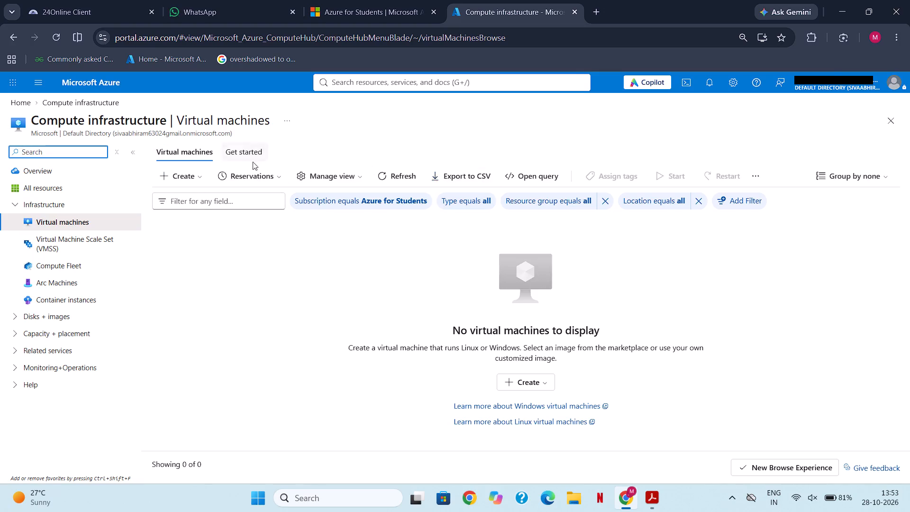
scroll(326, 295, "up", 3)
scroll(326, 295, "down", 5)
left_click(710, 84)
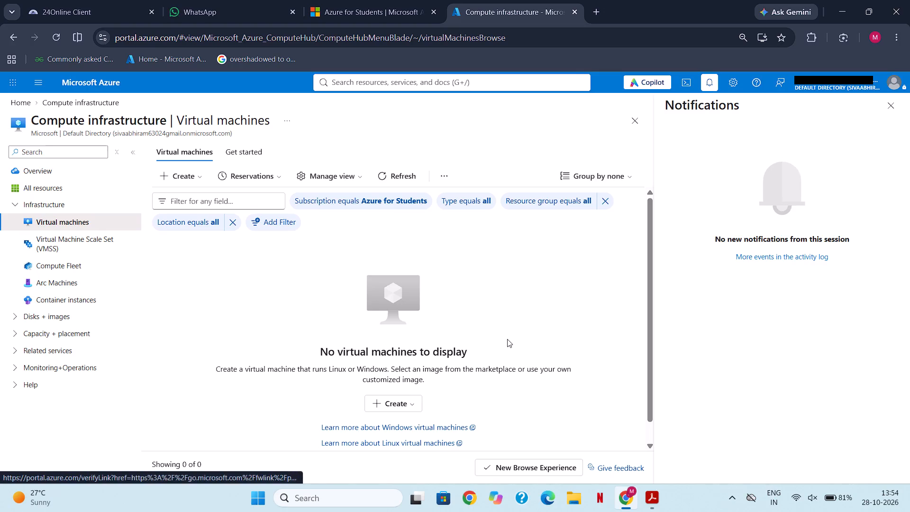
Reload the virtual machines page, dismiss the email address confirmation, and reopen the virtual machines list from the portal home.
left_click(61, 34)
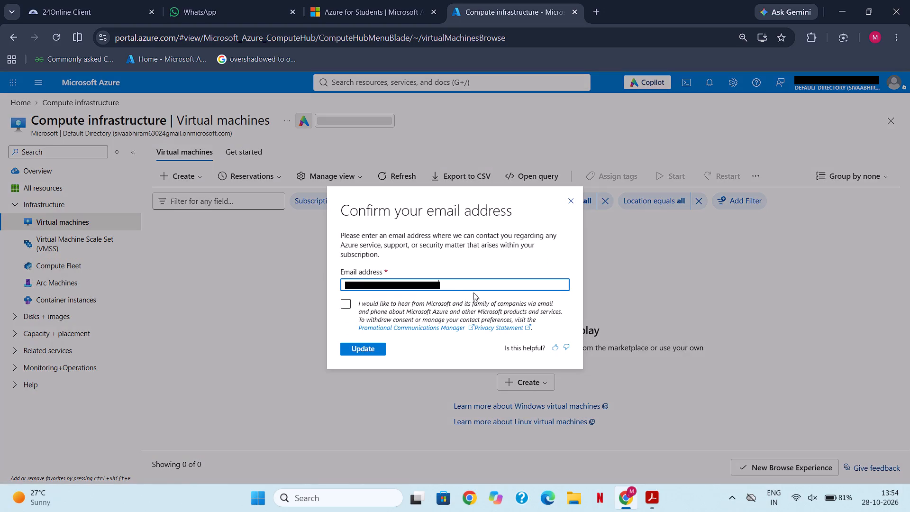
left_click(569, 198)
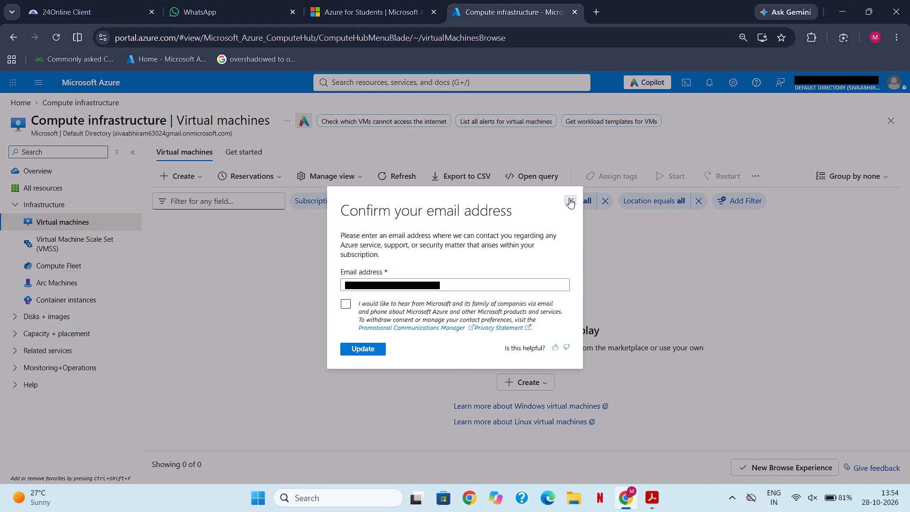
left_click(49, 85)
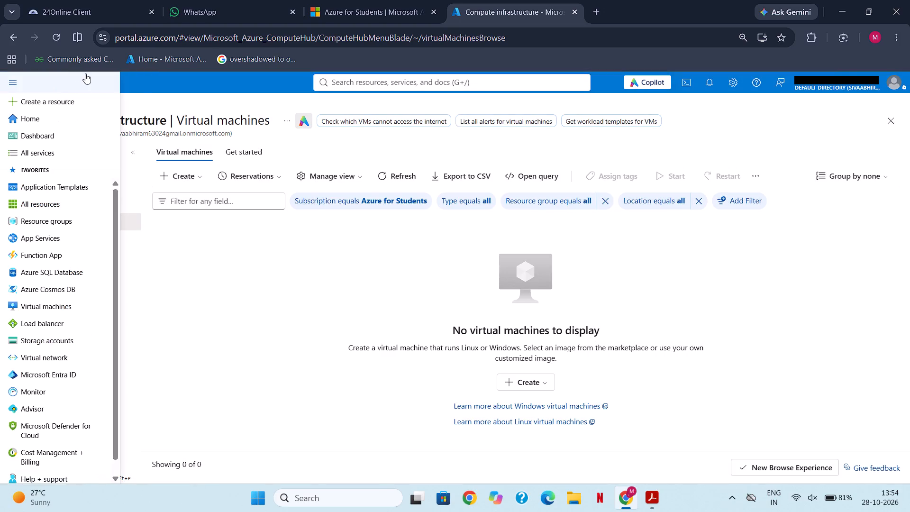
left_click(141, 90)
left_click(98, 78)
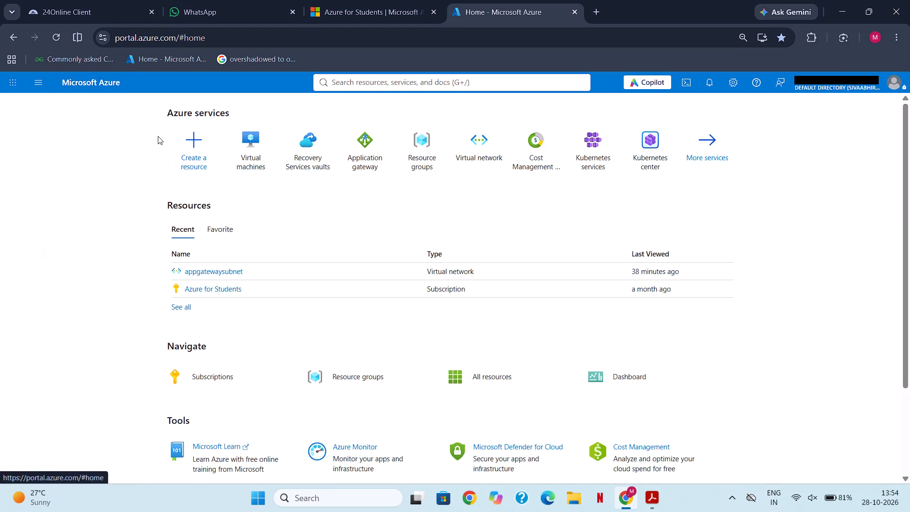
left_click(257, 154)
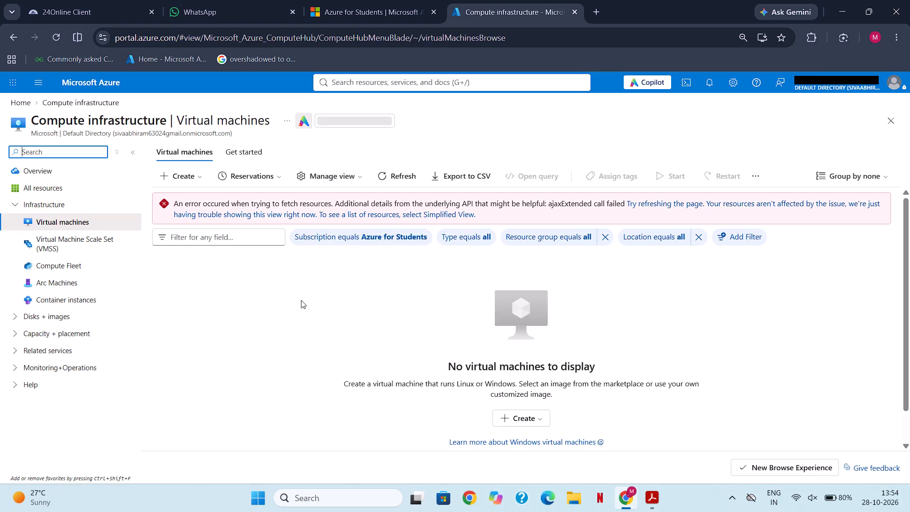
Examine the resources in the ClassPractice and Nitin resource groups, and return to the resource groups list.
left_click(92, 75)
left_click(428, 151)
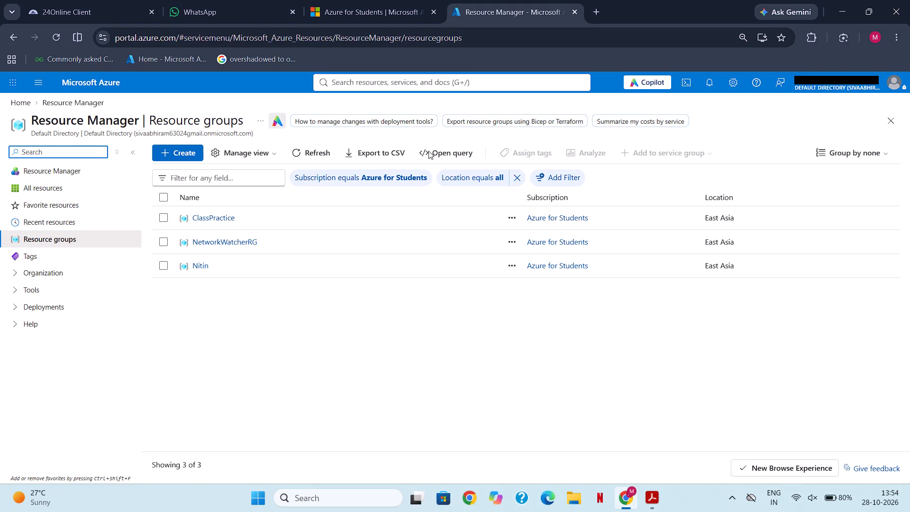
left_click(213, 220)
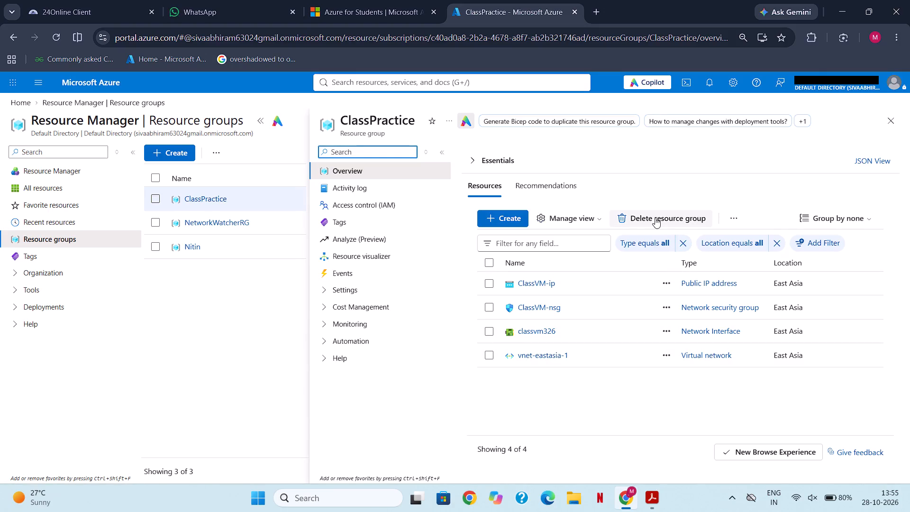
left_click(189, 244)
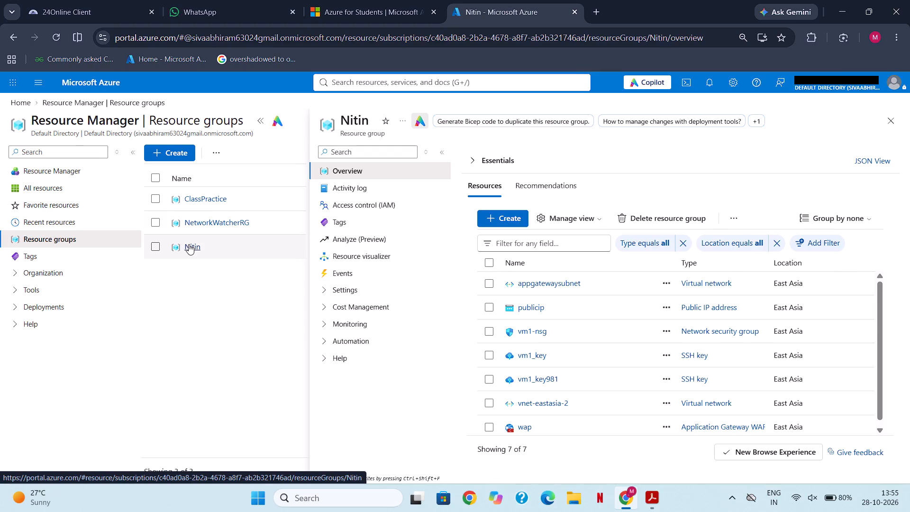
scroll(464, 348, "down", 2)
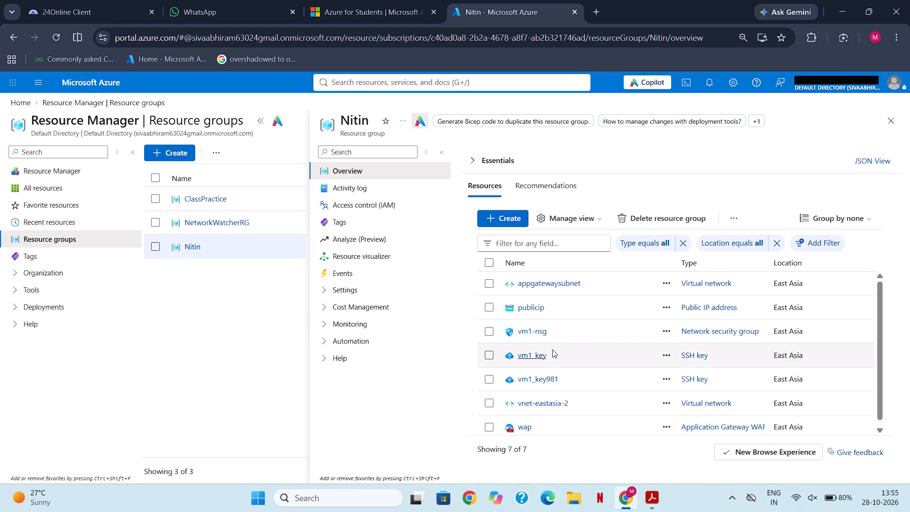
scroll(552, 349, "down", 3)
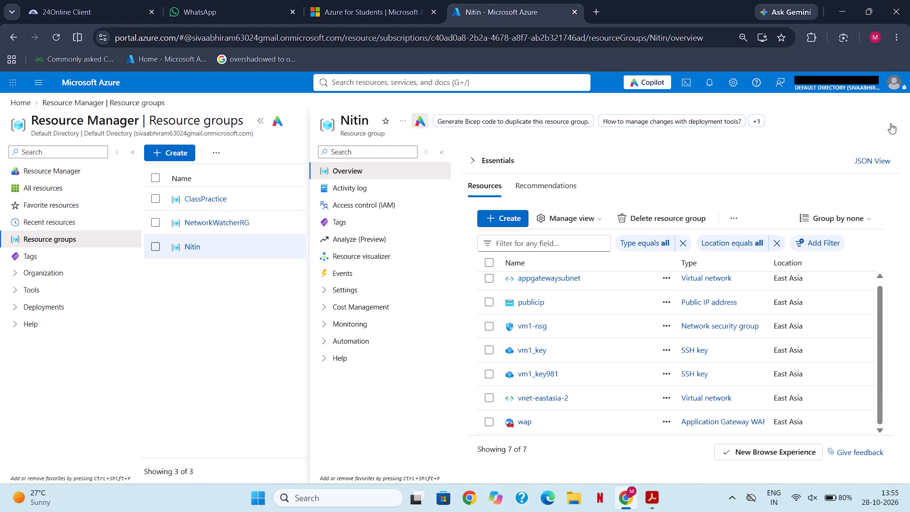
scroll(567, 364, "left", 3)
scroll(567, 364, "up", 2)
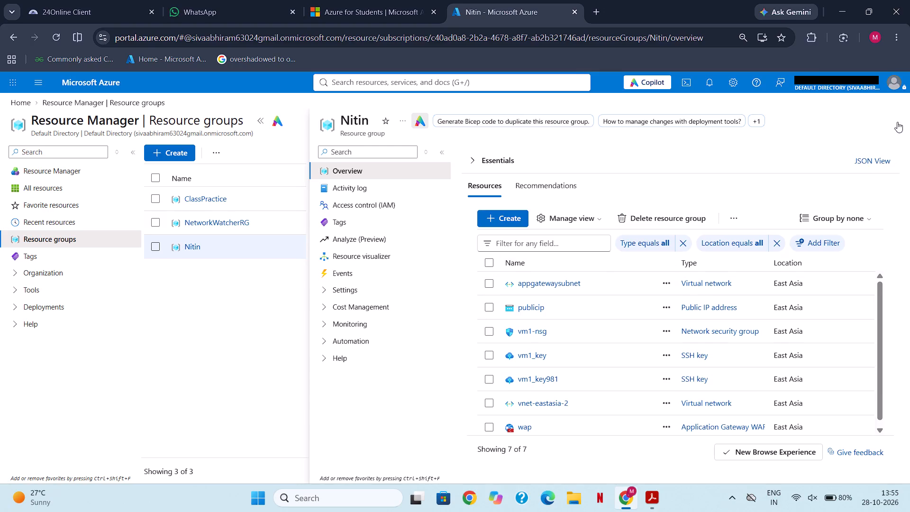
left_click(897, 122)
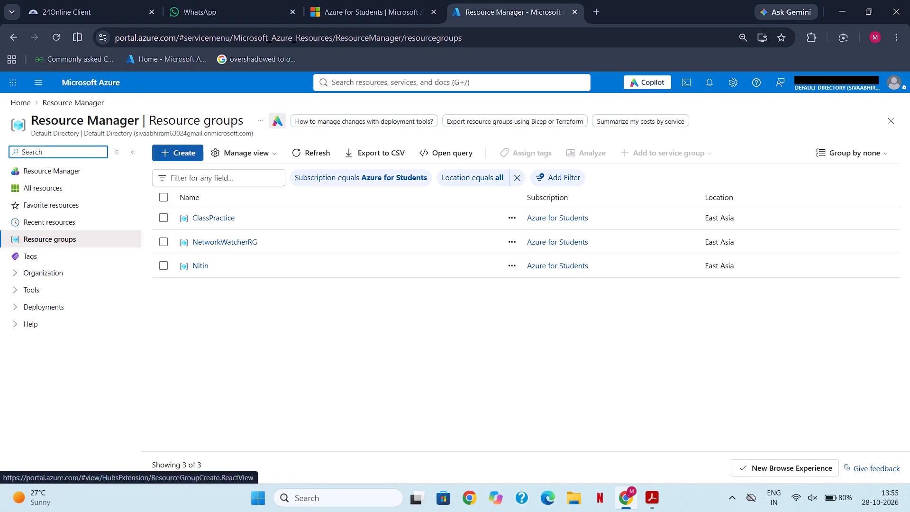
Check the virtual machines list again from the Azure portal home and return to the home page.
left_click(104, 80)
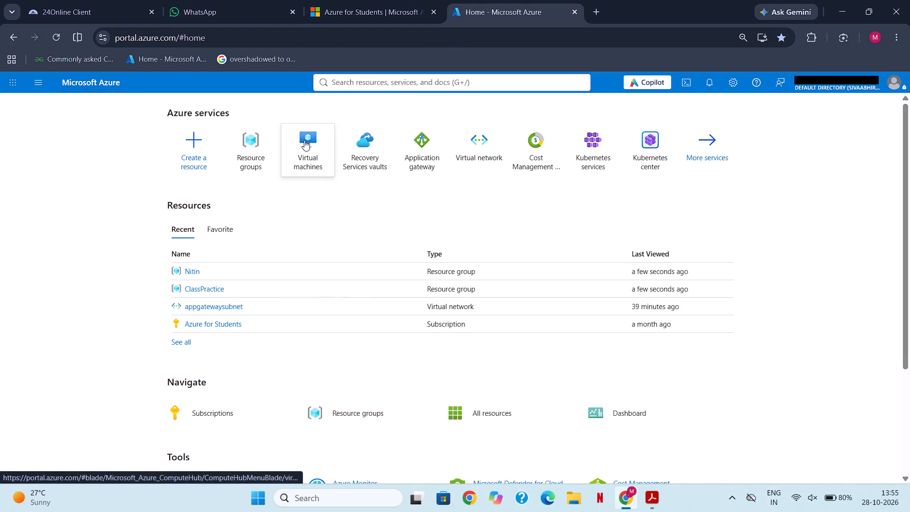
left_click(304, 138)
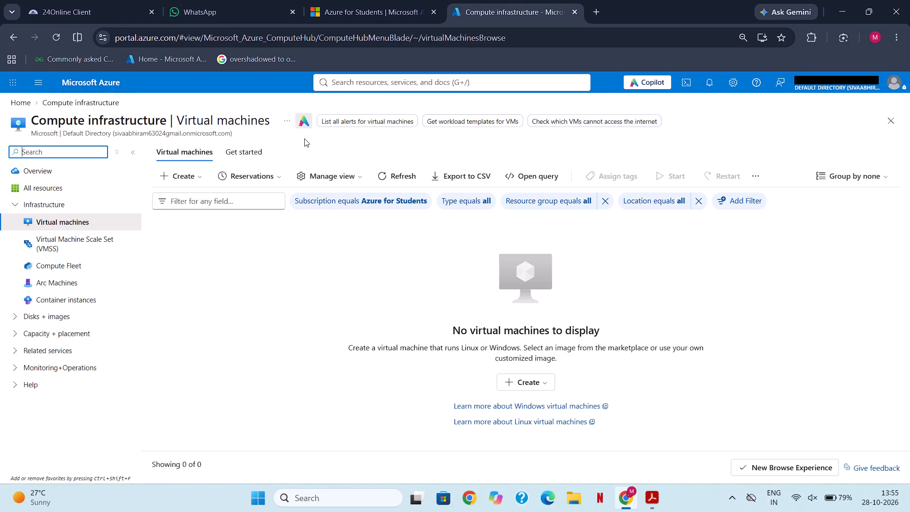
left_click(83, 81)
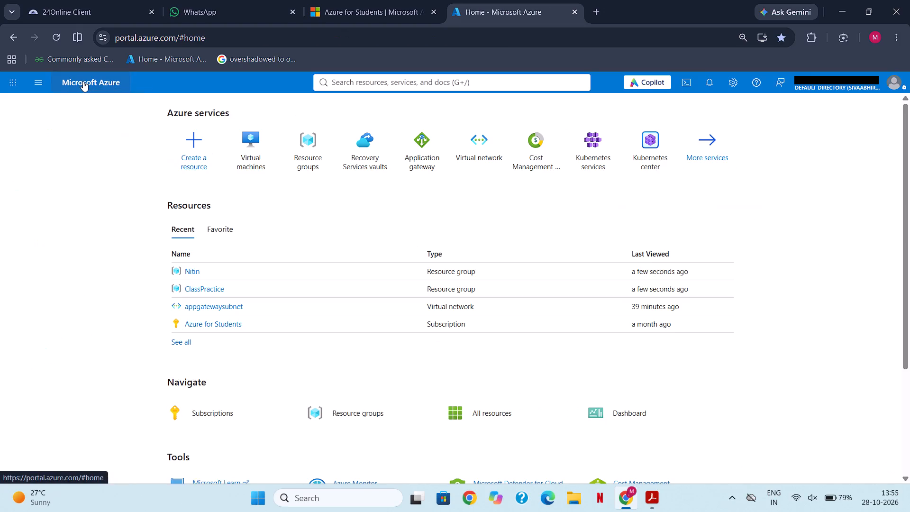
Delete the ClassPractice resource group with all its resources, confirming with its name, and go back to the resource groups list.
left_click(318, 143)
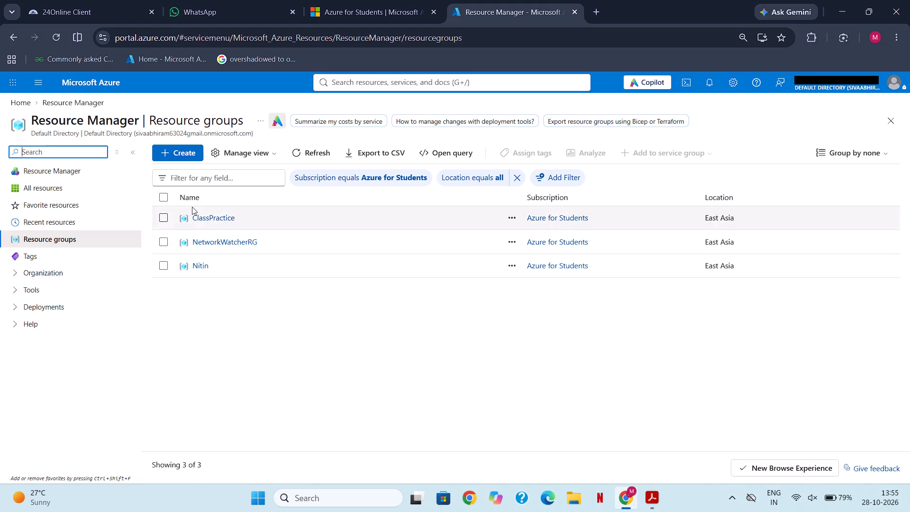
left_click(214, 217)
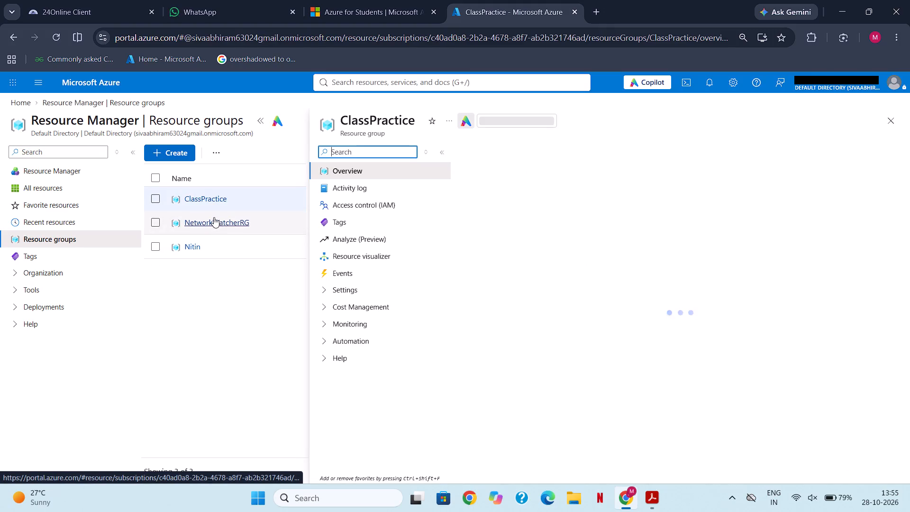
left_click(649, 215)
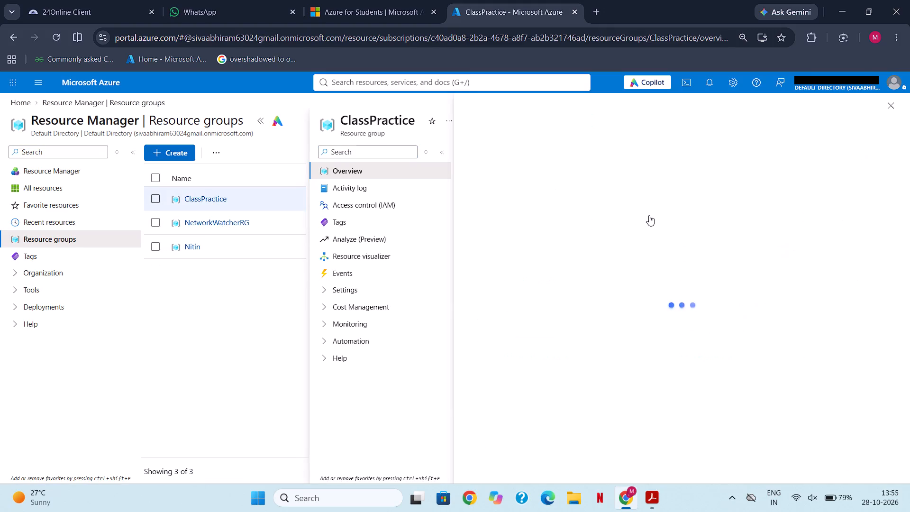
left_click(527, 185)
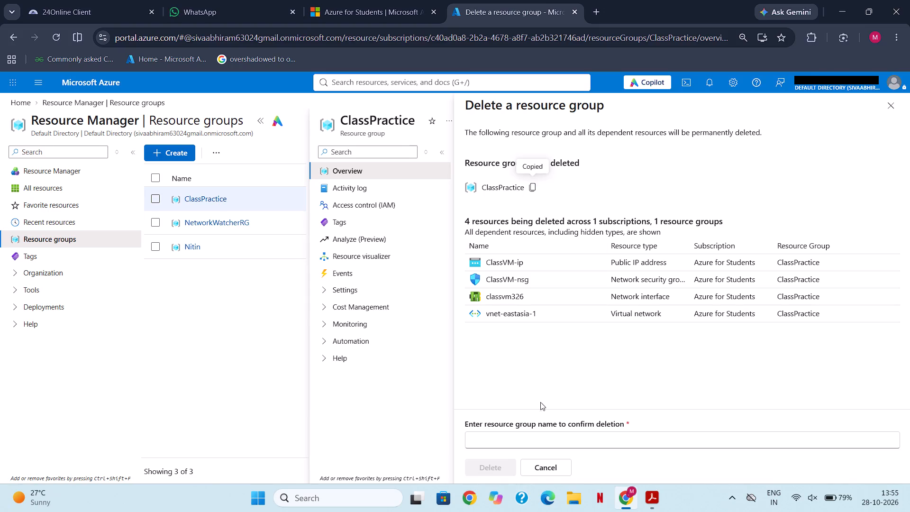
left_click(530, 442)
key("ctrl+v")
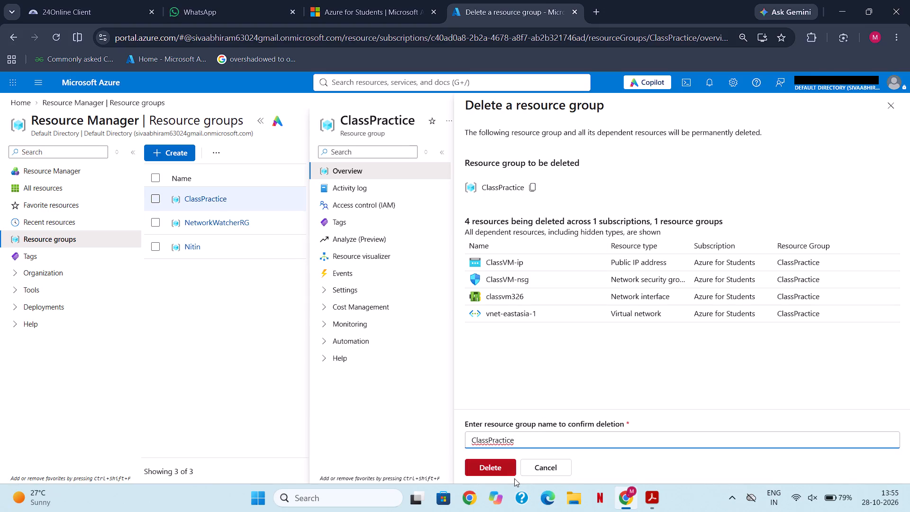
left_click(501, 463)
left_click(681, 338)
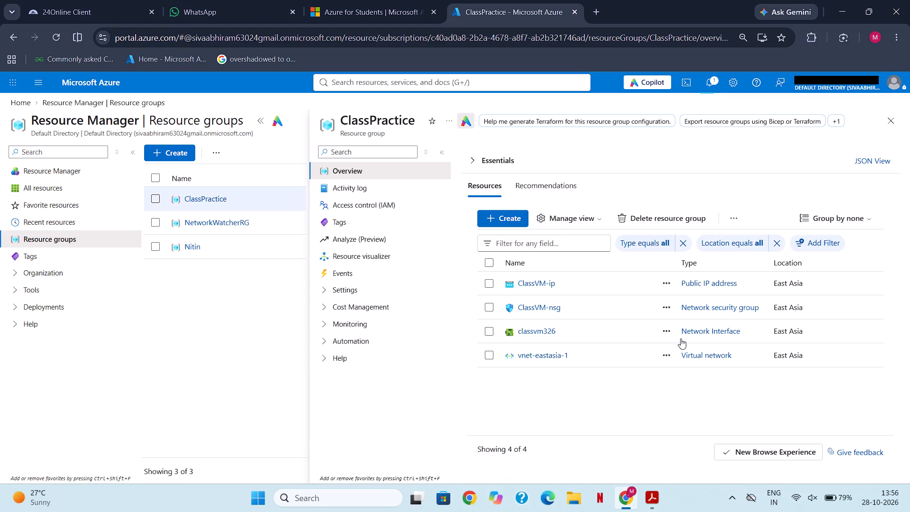
left_click(882, 124)
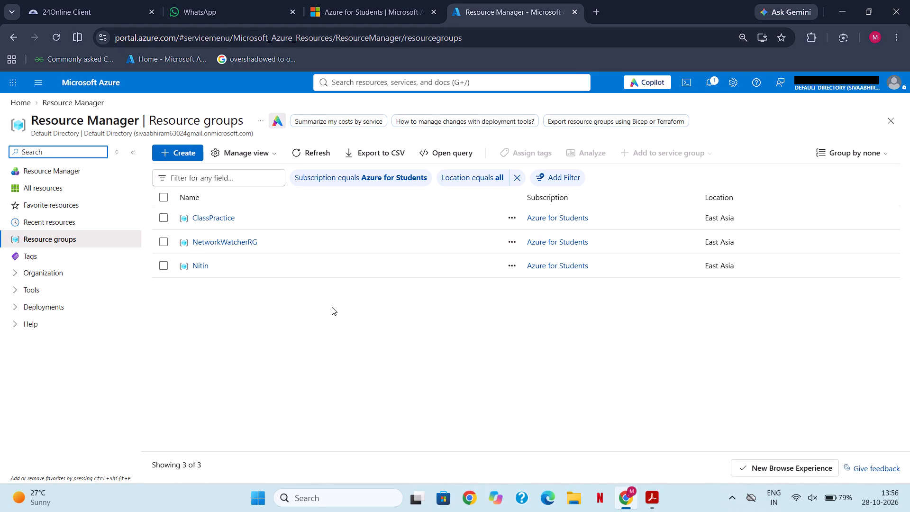
left_click(73, 100)
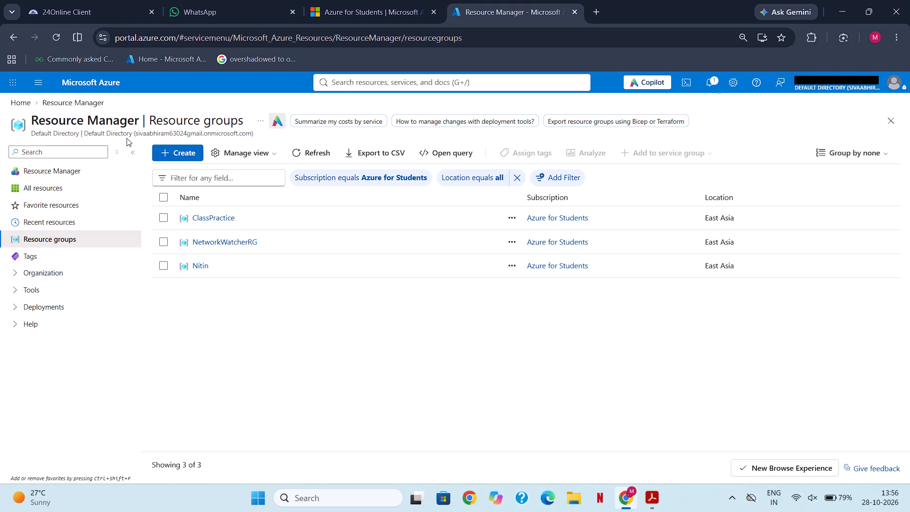
View the resources in the Nitin resource group, inspect the wap WAF policy's overview, and return to the portal home.
left_click(199, 267)
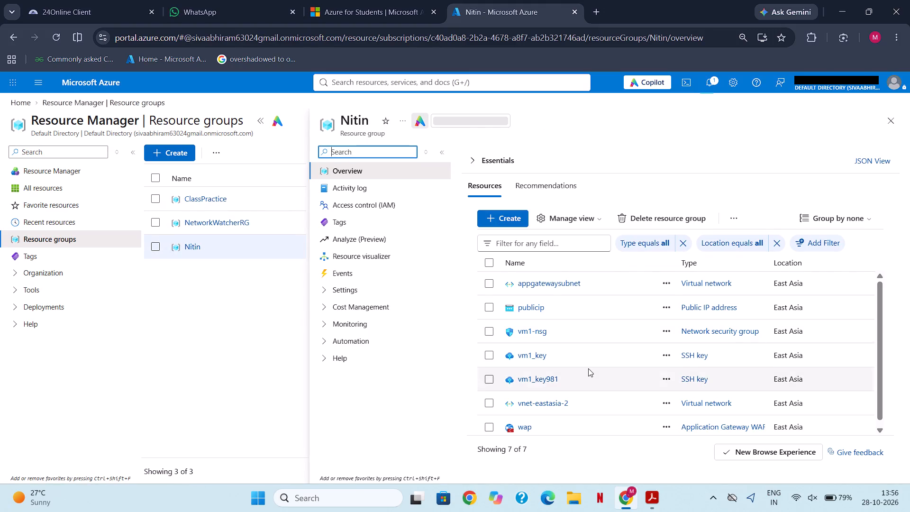
scroll(588, 368, "down", 3)
left_click(524, 421)
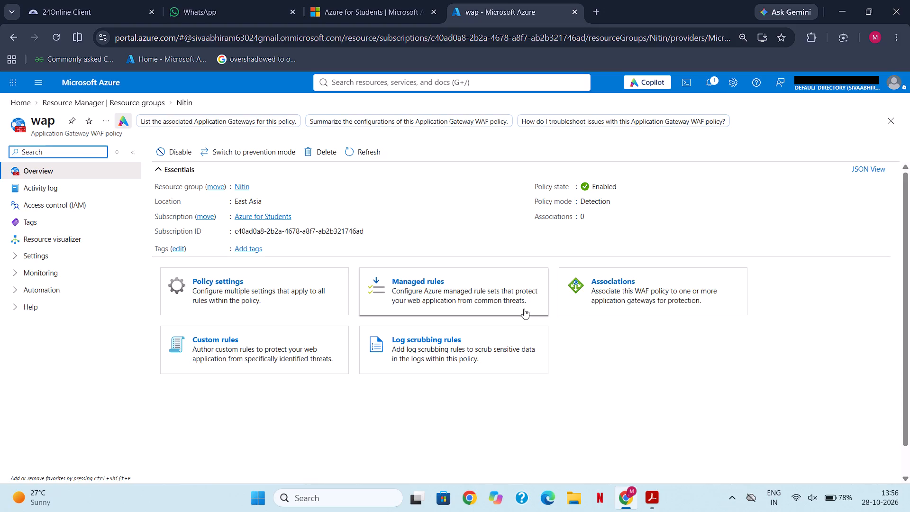
left_click(110, 72)
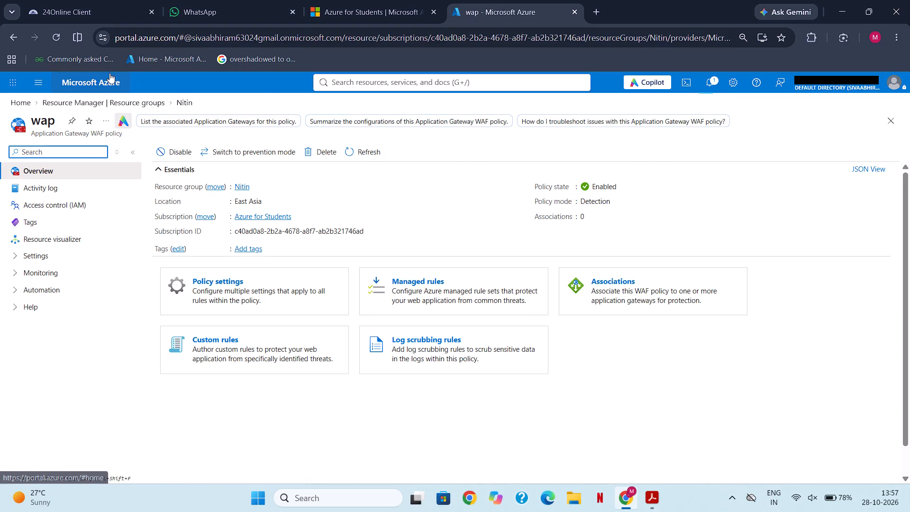
left_click(109, 73)
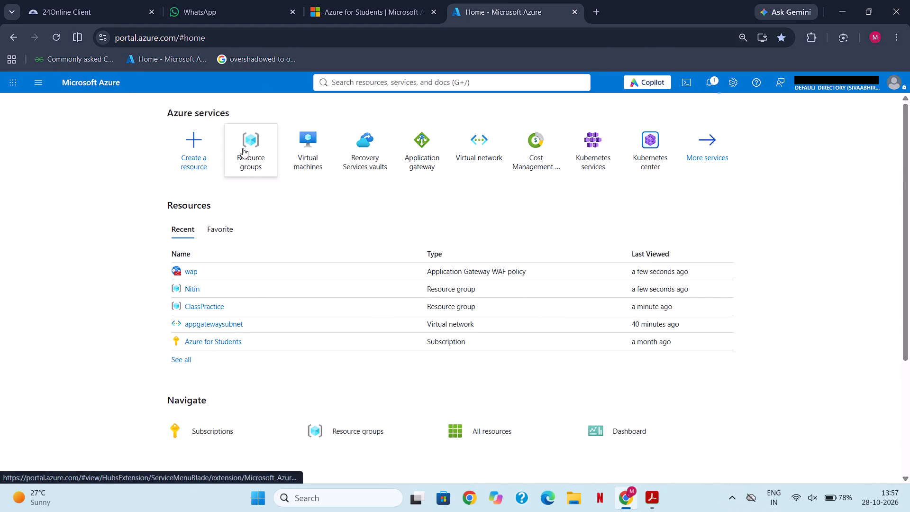
From the resource groups list, check the portal notifications for the progress of the ClassPractice deletion.
left_click(243, 148)
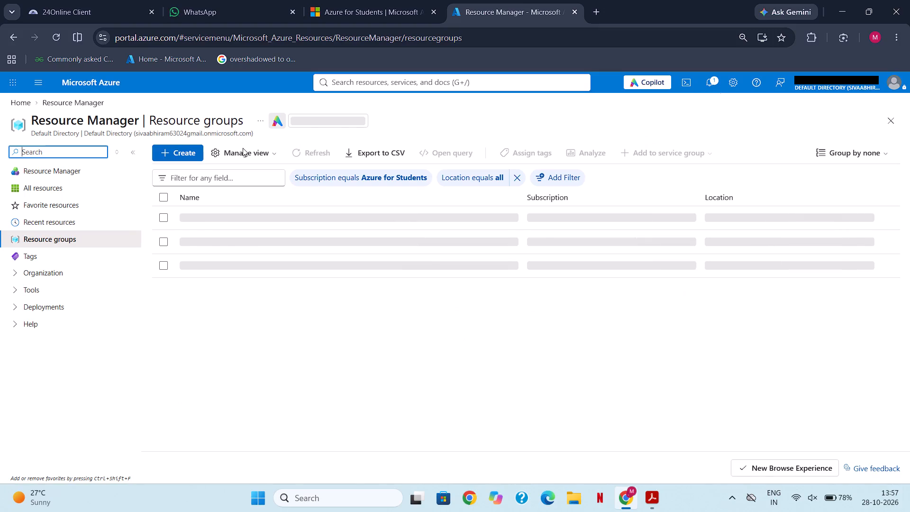
left_click(713, 85)
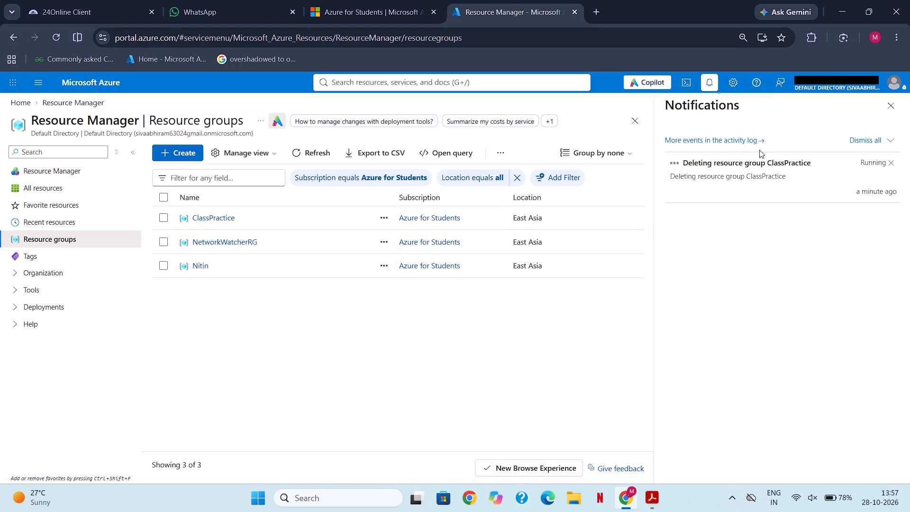
left_click(891, 105)
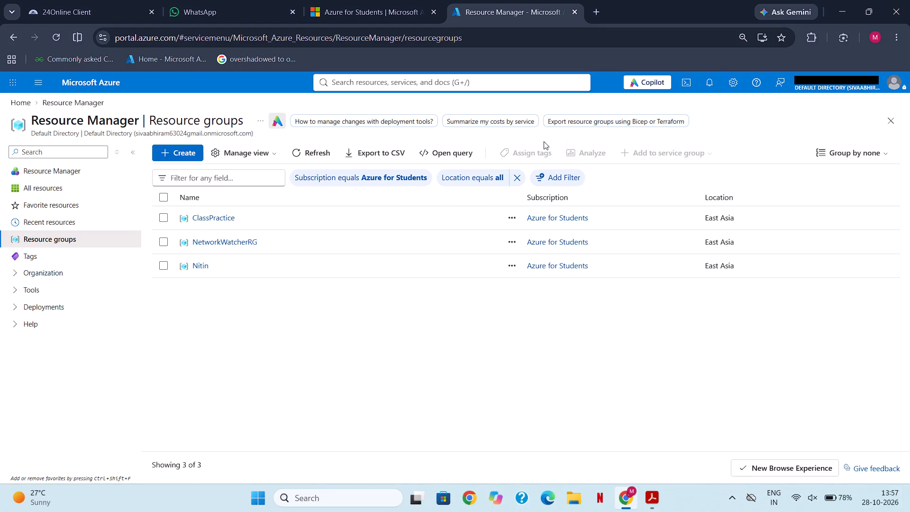
Create a resource group named Class1 under Azure for Students in the East Asia region.
left_click(186, 155)
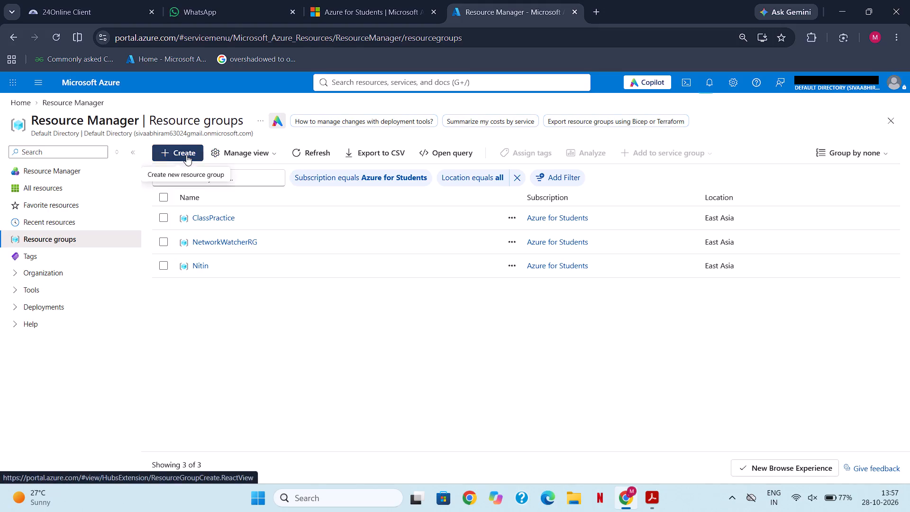
left_click(250, 248)
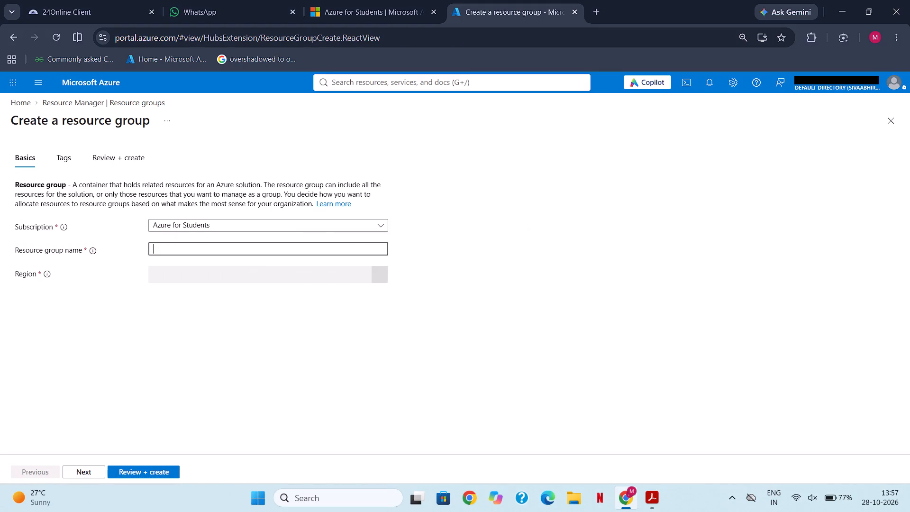
type("Class")
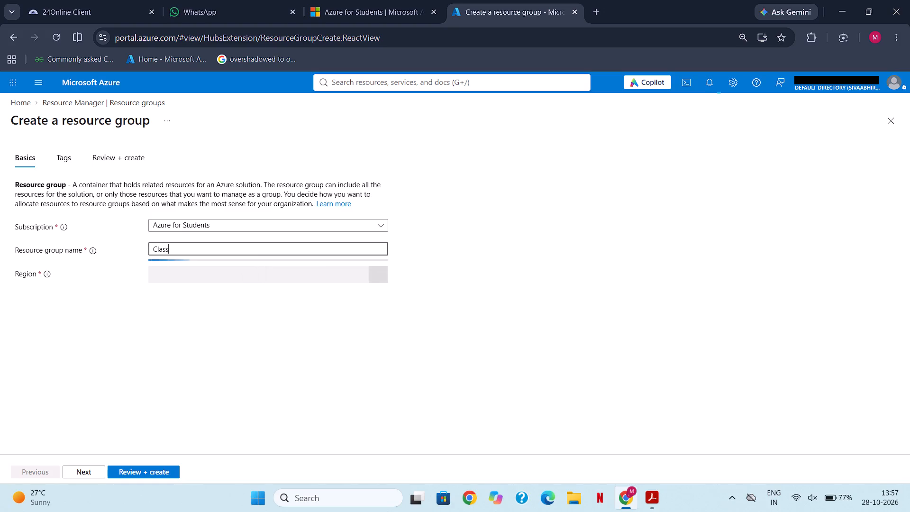
key("1")
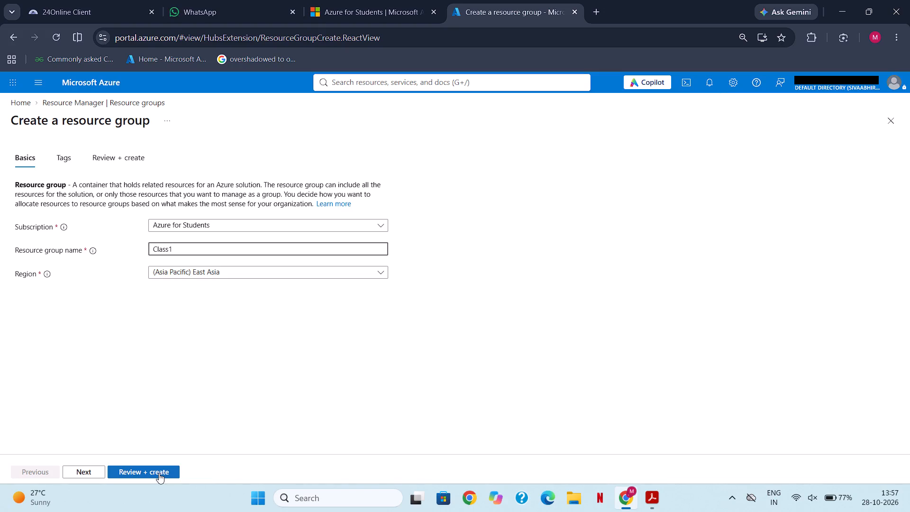
left_click(157, 471)
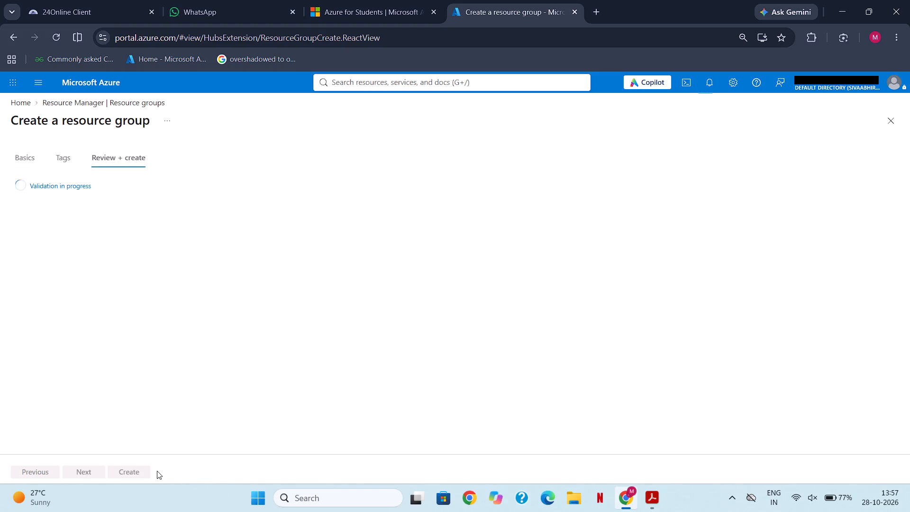
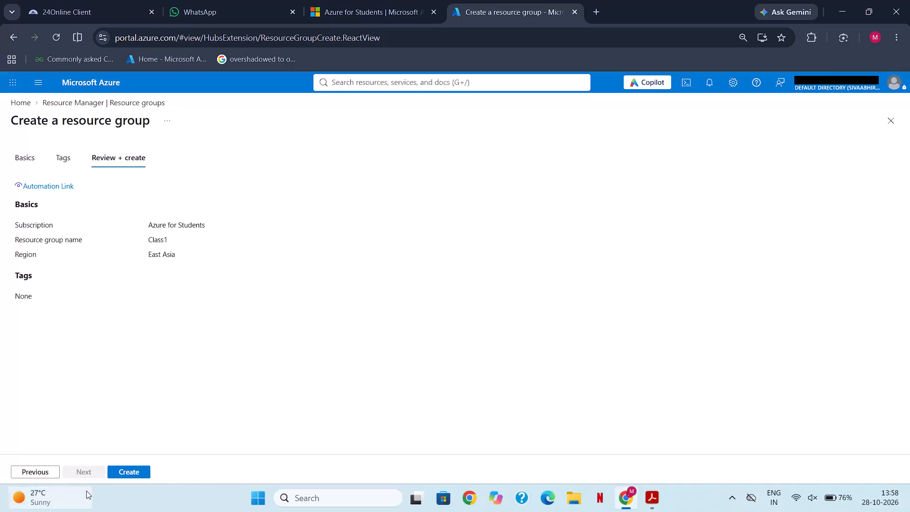
Submit the reviewed Class1 resource group for creation.
left_click(139, 473)
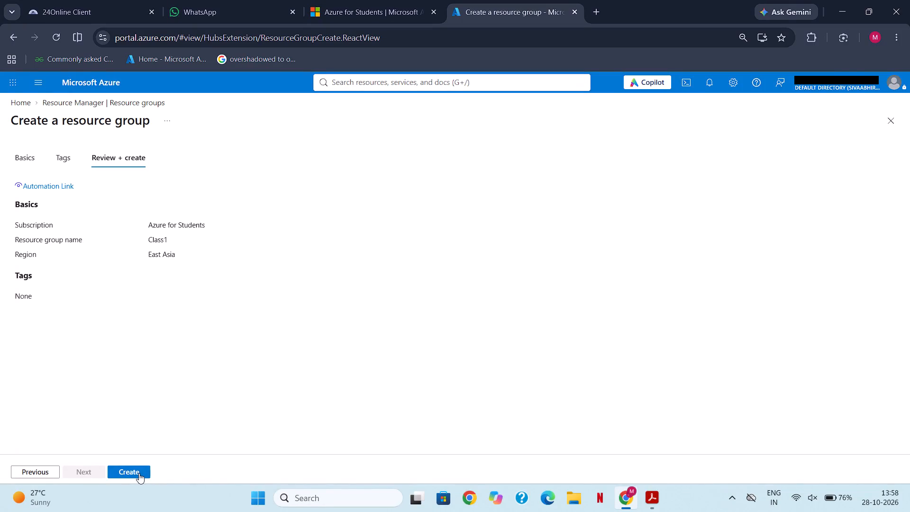
Create the reviewed Class1 resource group.
left_click(139, 473)
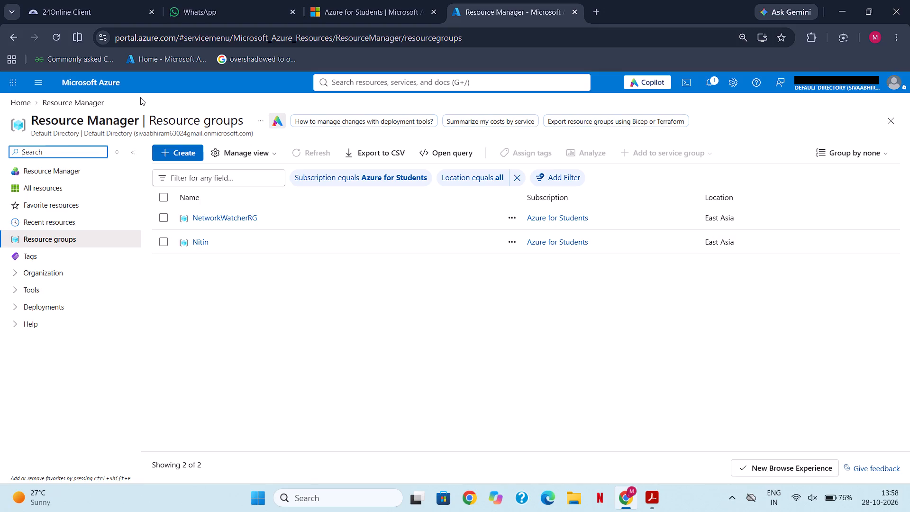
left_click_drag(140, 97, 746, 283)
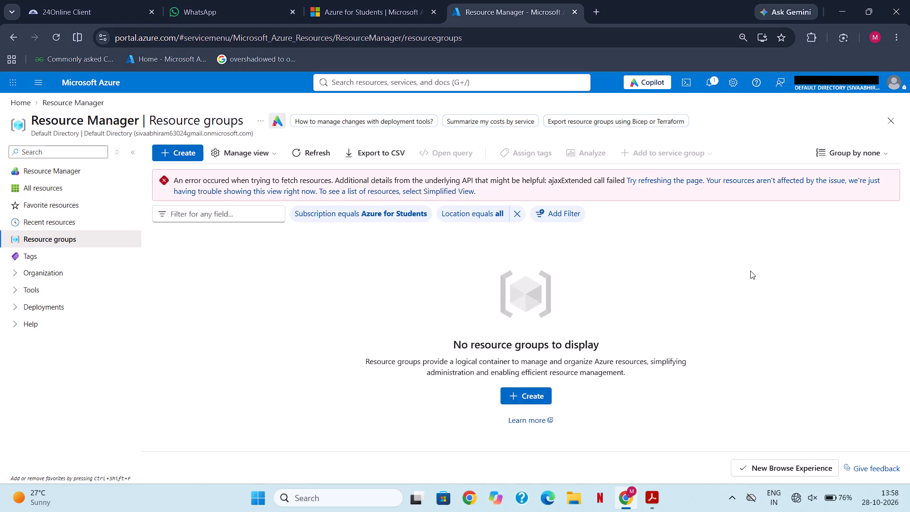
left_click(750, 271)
Refresh the portal's resource groups page from the connection error dialog.
left_click(370, 312)
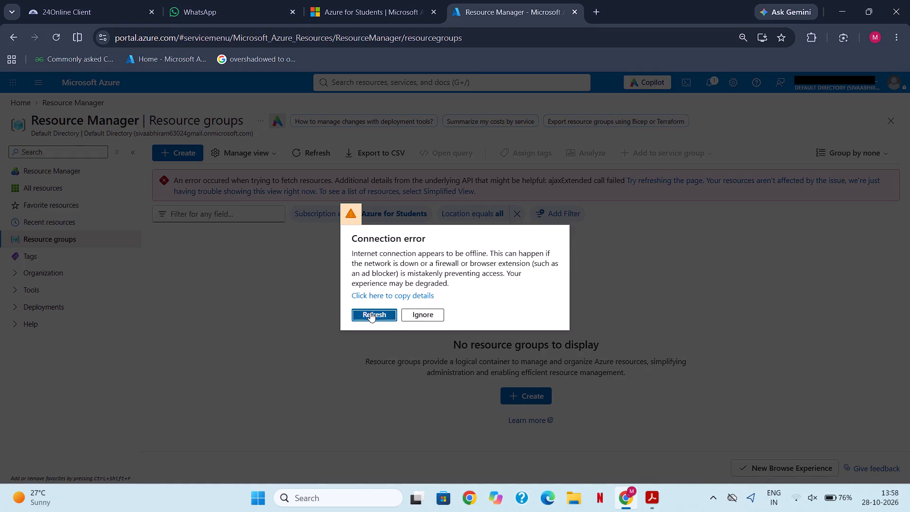
Switch the computer's Wi-Fi connection to the LPU Wireless network.
left_click(819, 505)
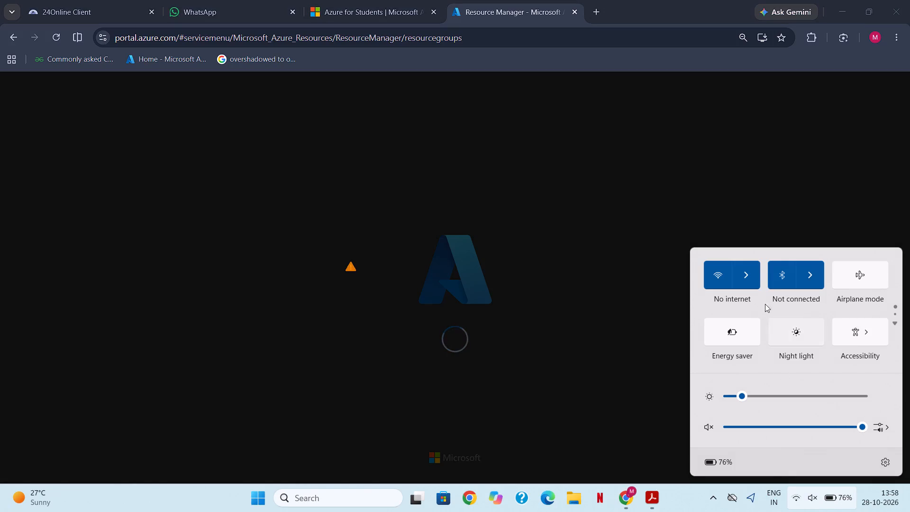
left_click(754, 278)
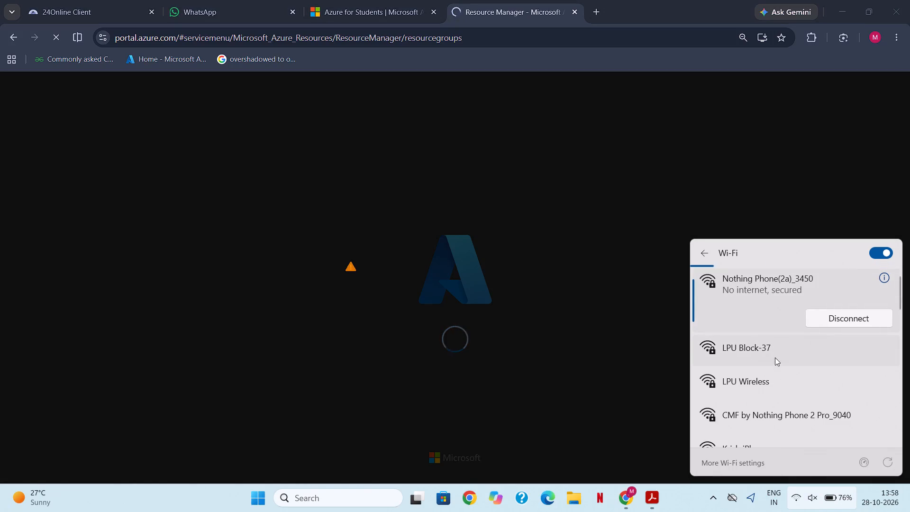
left_click(739, 390)
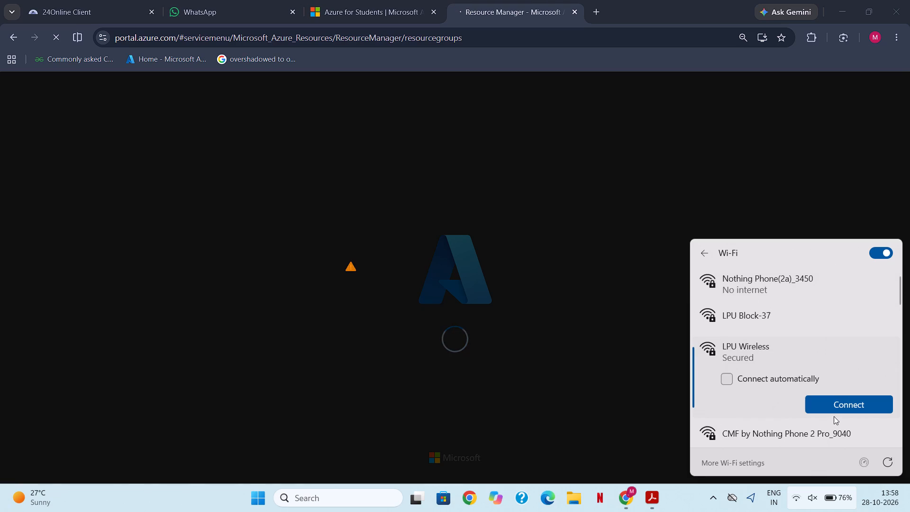
left_click(846, 406)
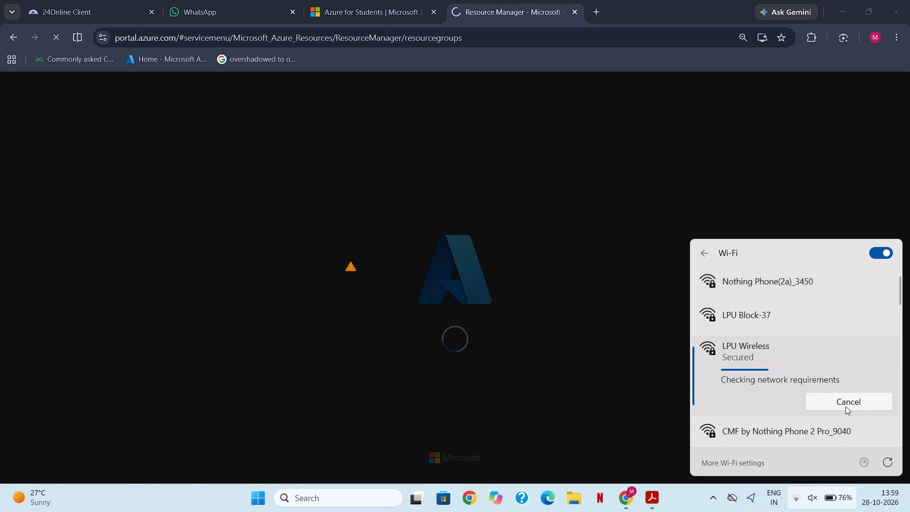
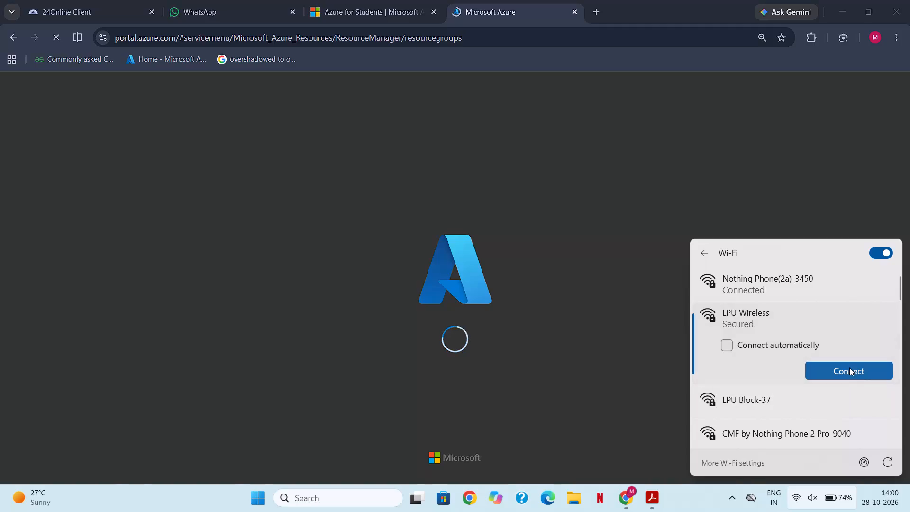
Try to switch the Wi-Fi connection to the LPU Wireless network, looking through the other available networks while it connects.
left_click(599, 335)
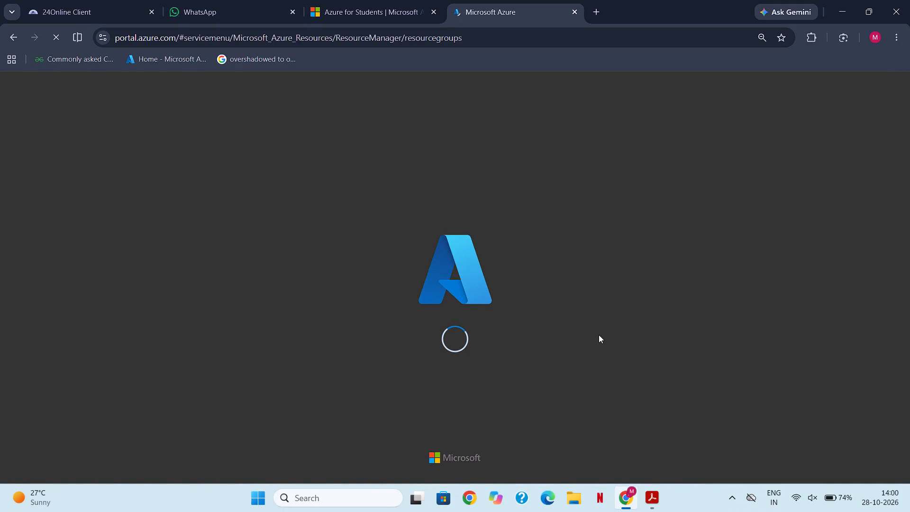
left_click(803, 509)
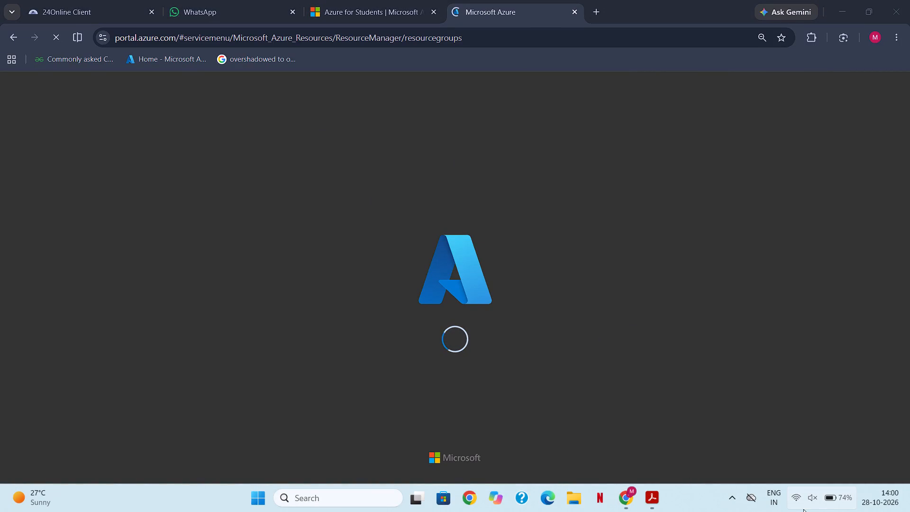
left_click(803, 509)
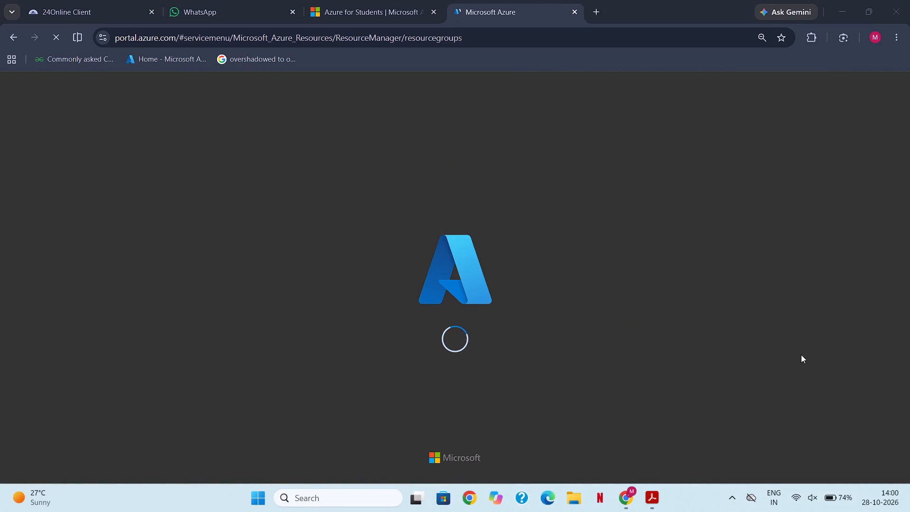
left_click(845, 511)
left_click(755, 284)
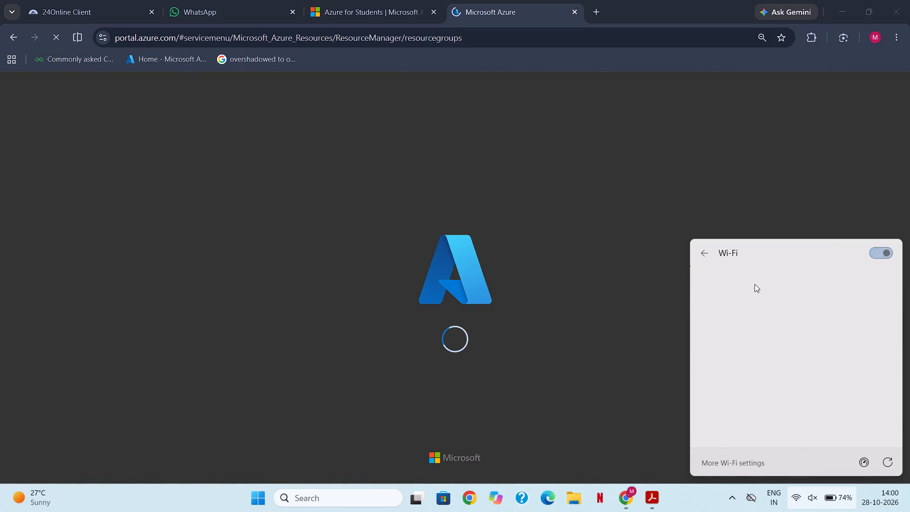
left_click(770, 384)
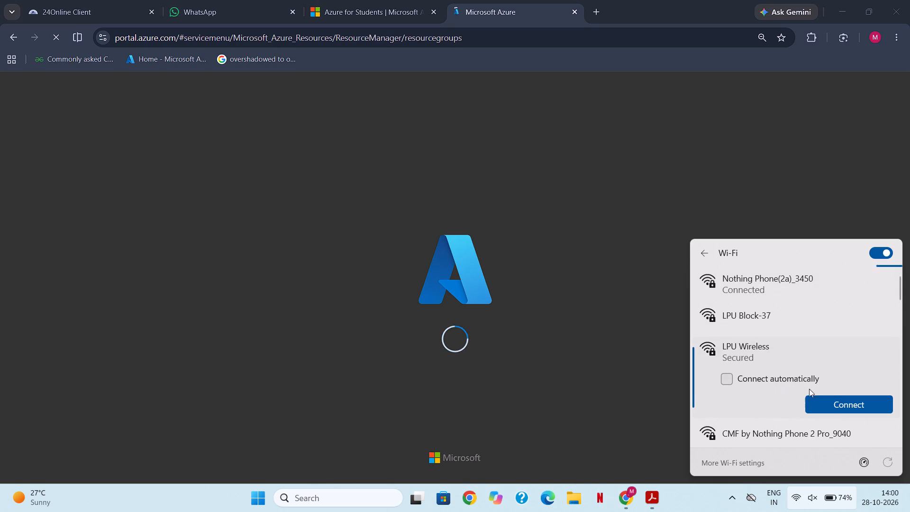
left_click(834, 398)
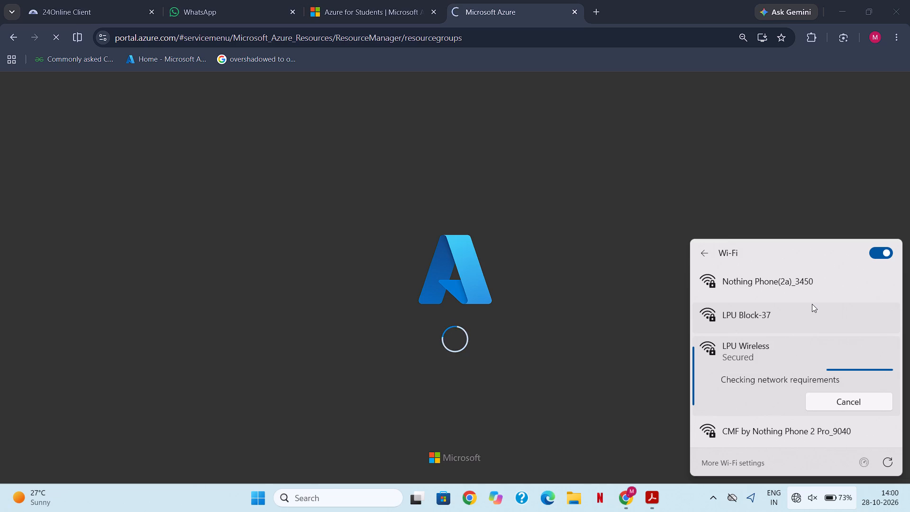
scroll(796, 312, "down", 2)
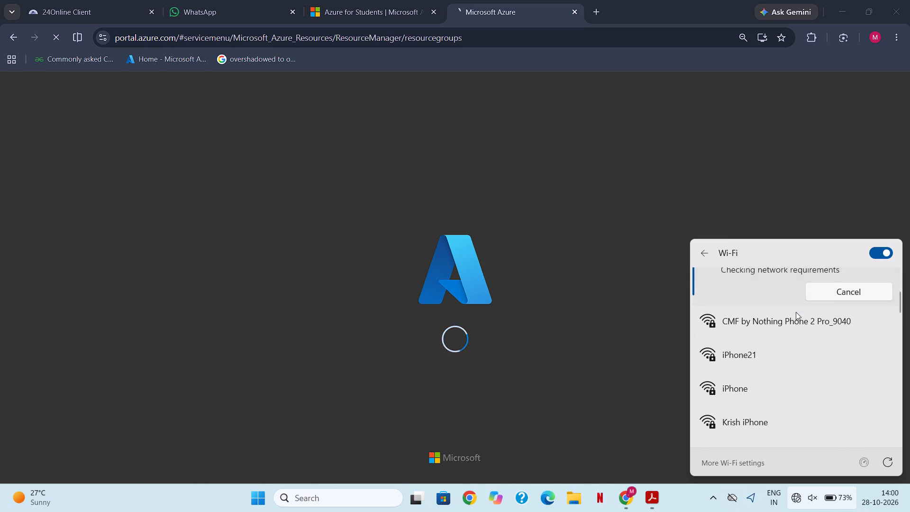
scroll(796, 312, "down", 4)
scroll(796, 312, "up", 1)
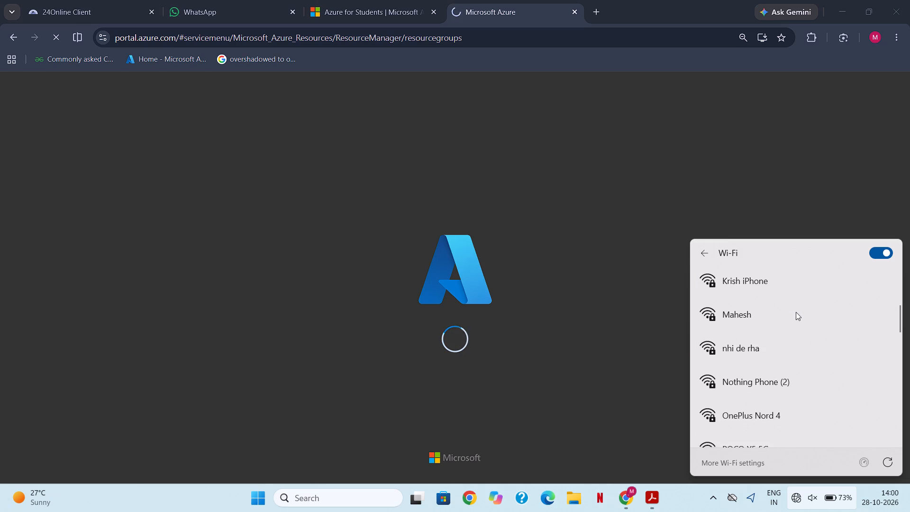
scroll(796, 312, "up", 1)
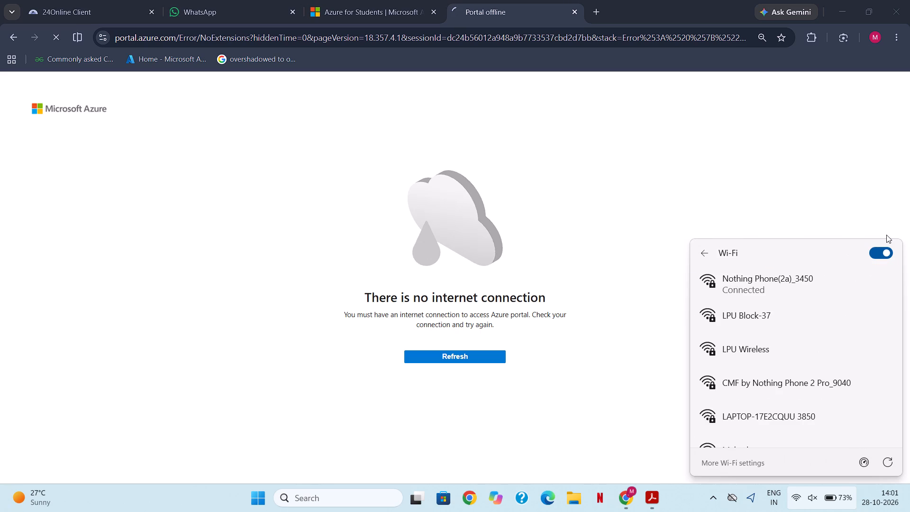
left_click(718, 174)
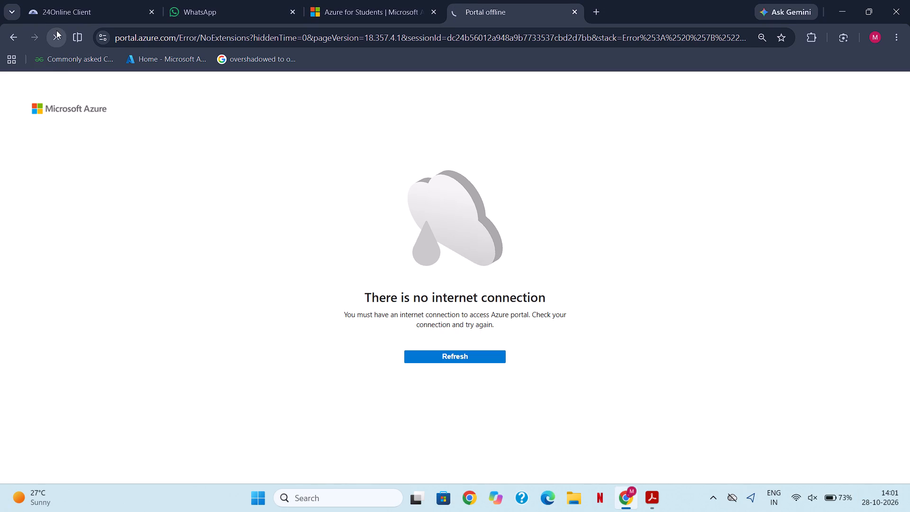
Reload the offline Azure portal page in the browser.
left_click(55, 34)
left_click(55, 34)
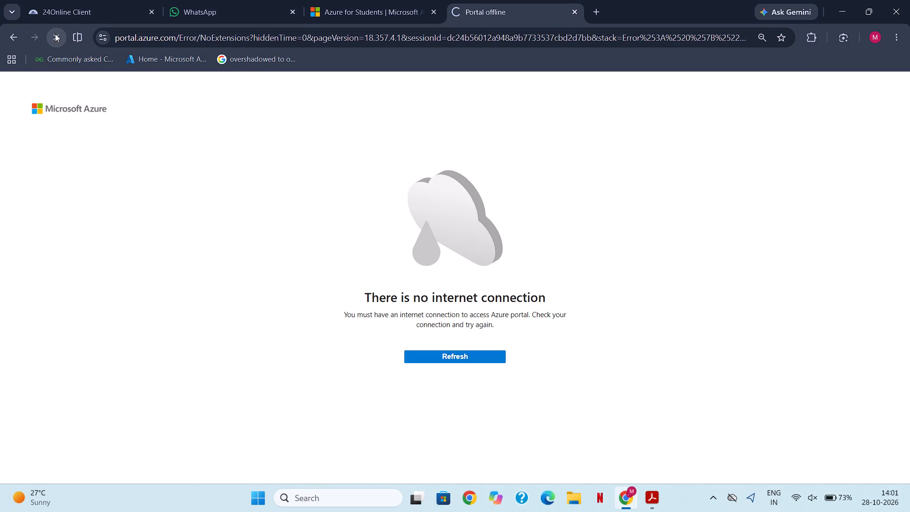
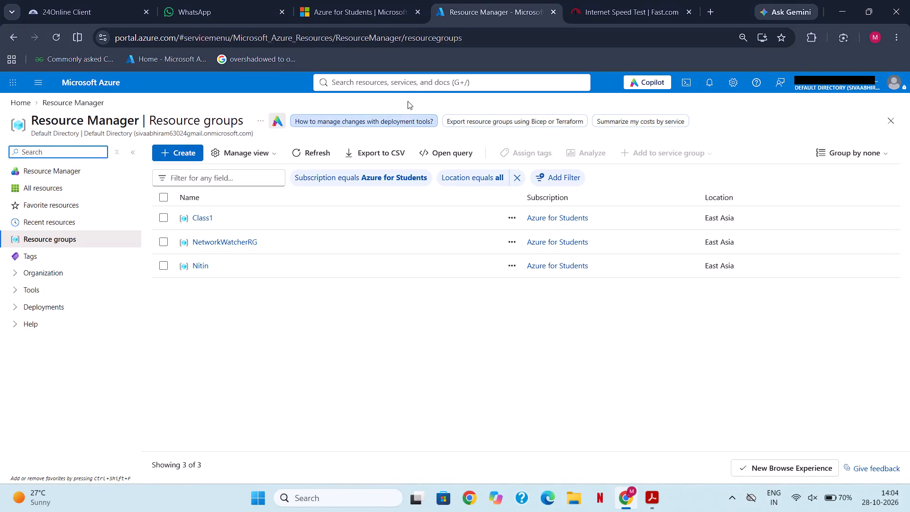
Open the Nitin resource group and view its appgatewaysubnet virtual network.
left_click(195, 265)
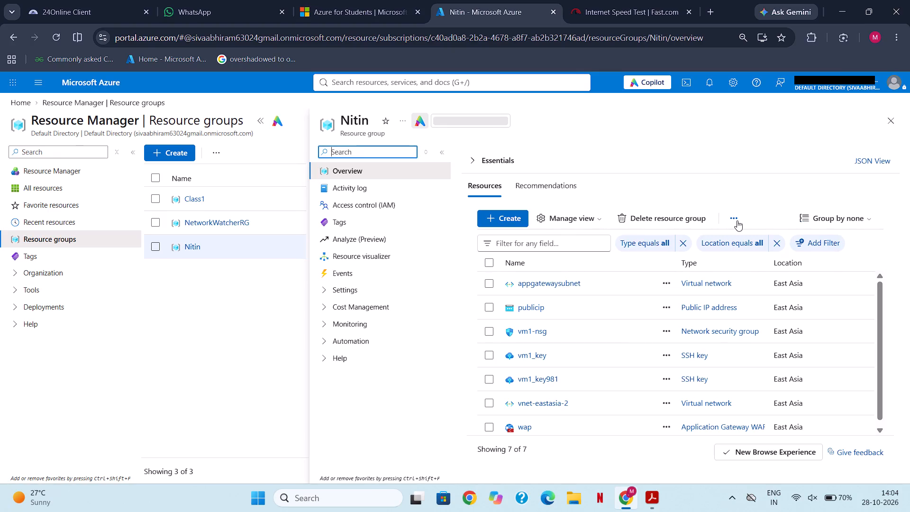
left_click(665, 283)
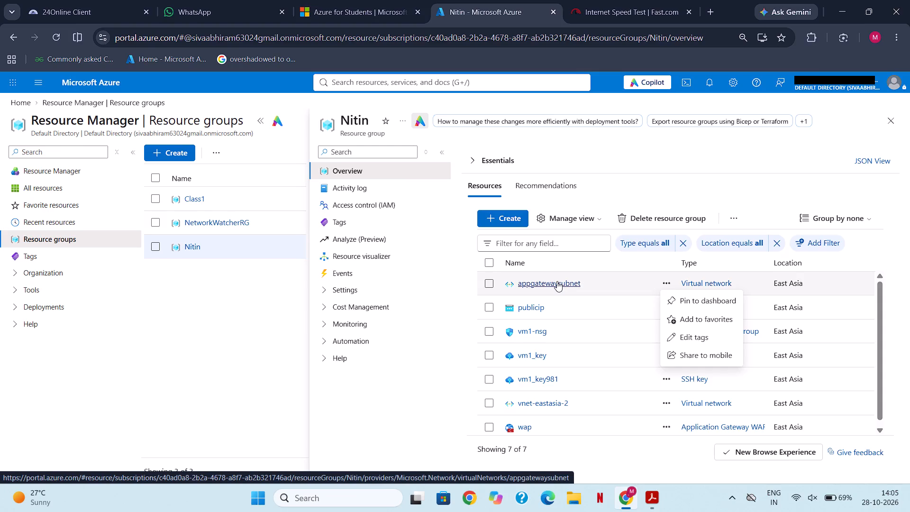
left_click(551, 283)
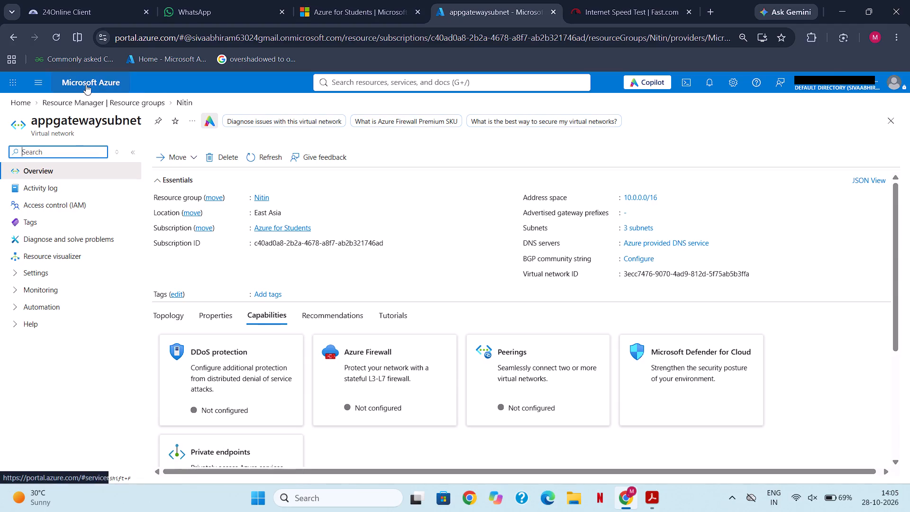
Start creating a new virtual machine and assign it to the Class1 resource group.
left_click(92, 80)
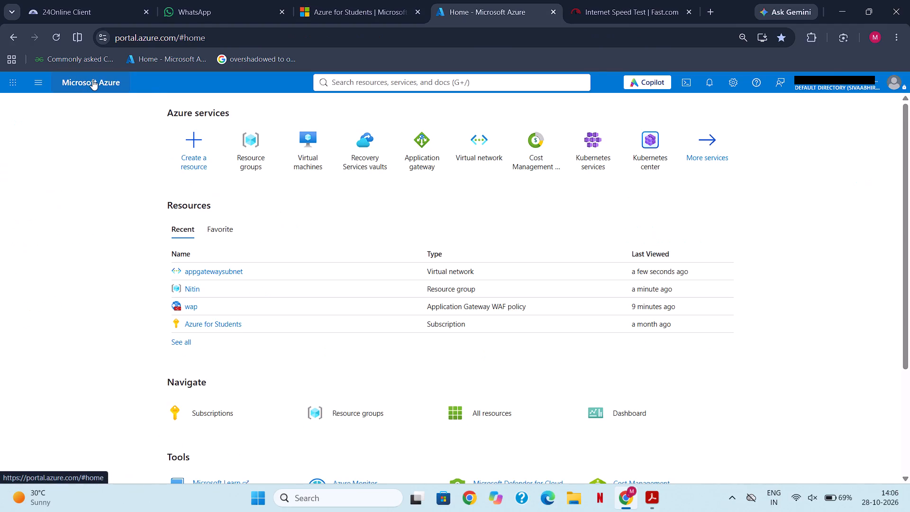
left_click(305, 150)
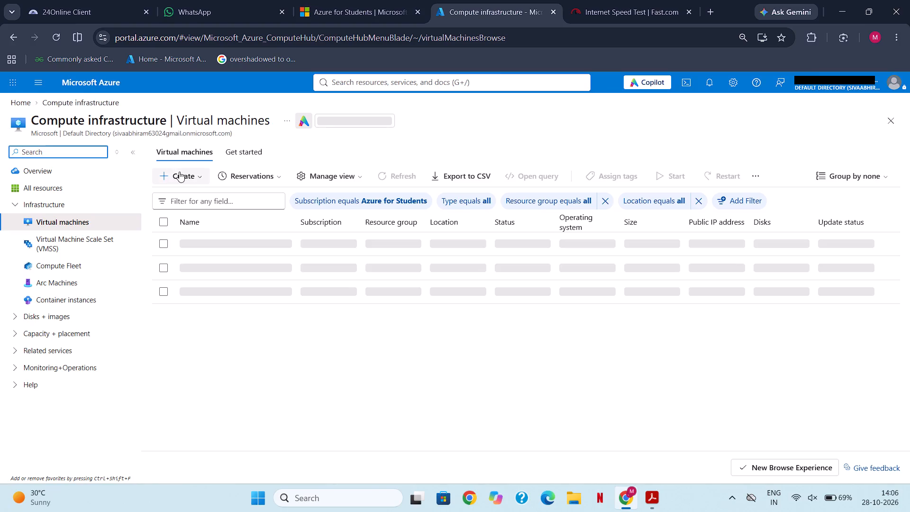
left_click(179, 172)
left_click(201, 195)
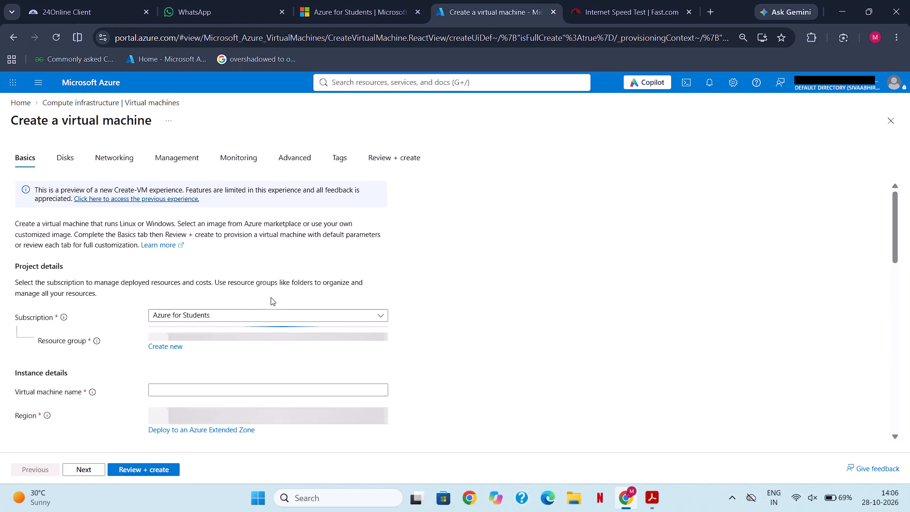
scroll(271, 297, "down", 1)
left_click(244, 288)
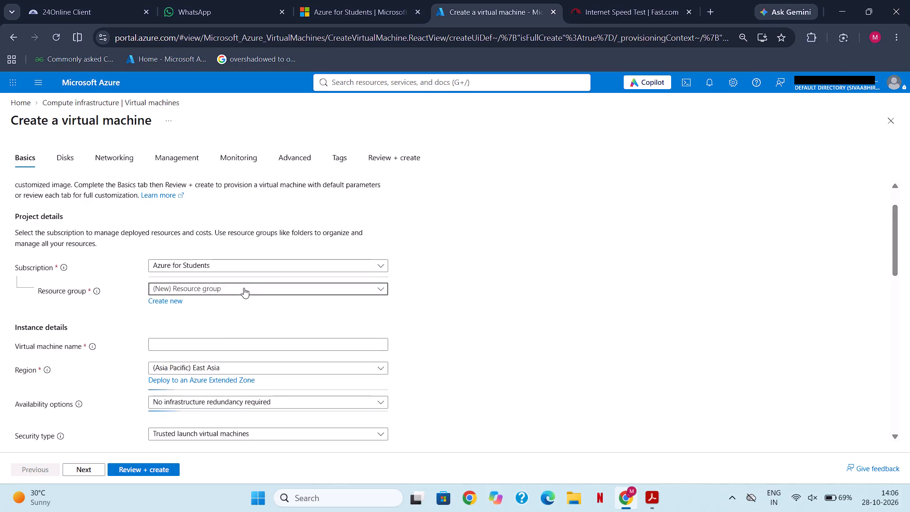
left_click(190, 332)
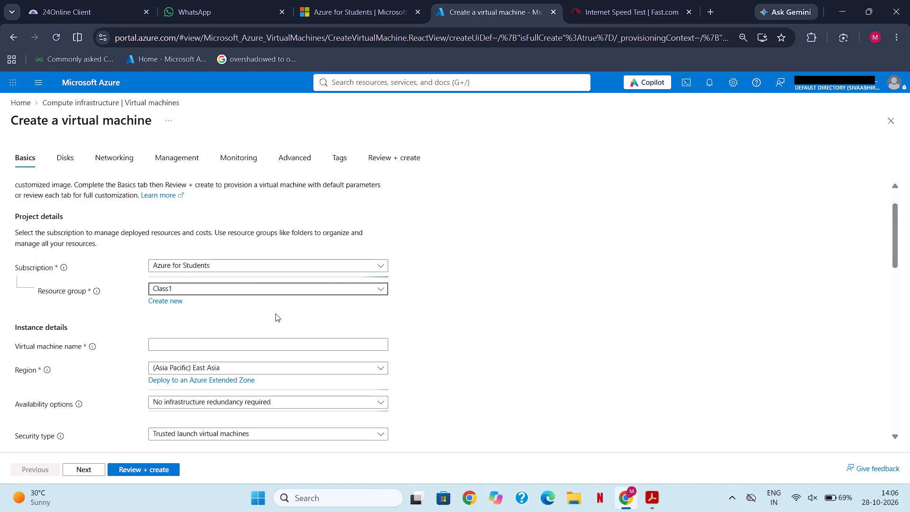
Name the virtual machine VMKey.
scroll(275, 313, "down", 1)
left_click_drag(253, 323, 253, 329)
left_click(253, 329)
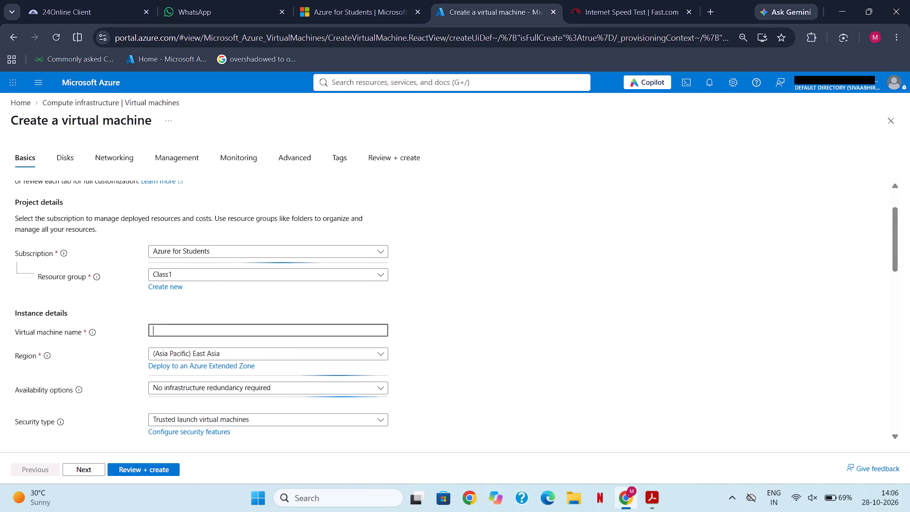
type("VM")
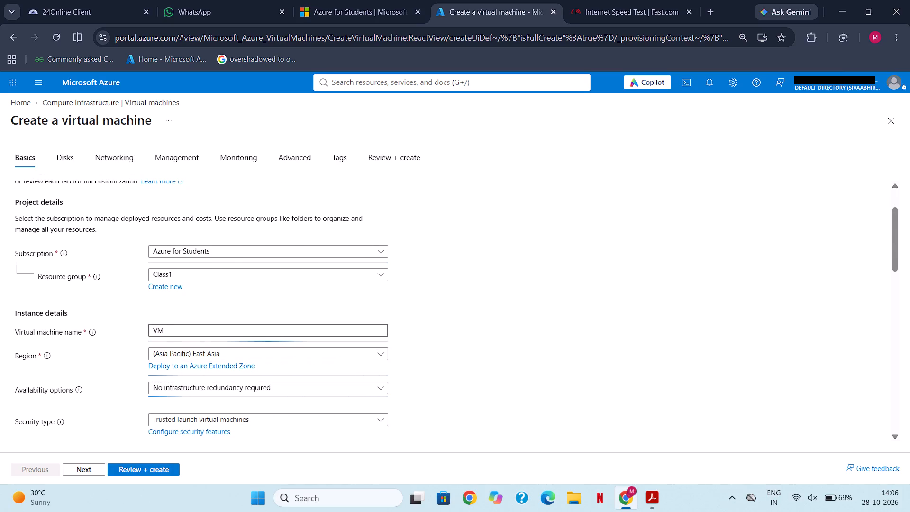
type("Pra")
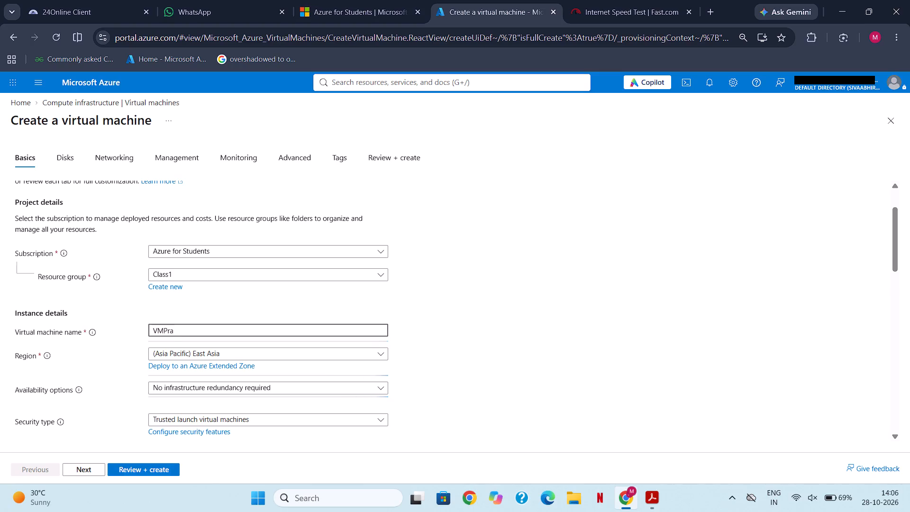
key("BackSpace")
key("BackSpace")
key("BackSpace")
type("Key")
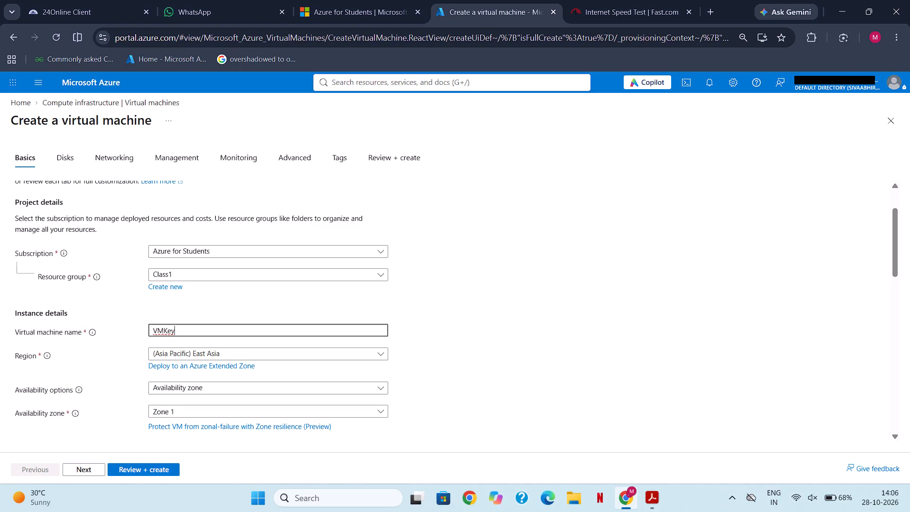
Set the availability options to No infrastructure redundancy required and the security type to Standard.
scroll(253, 329, "down", 2)
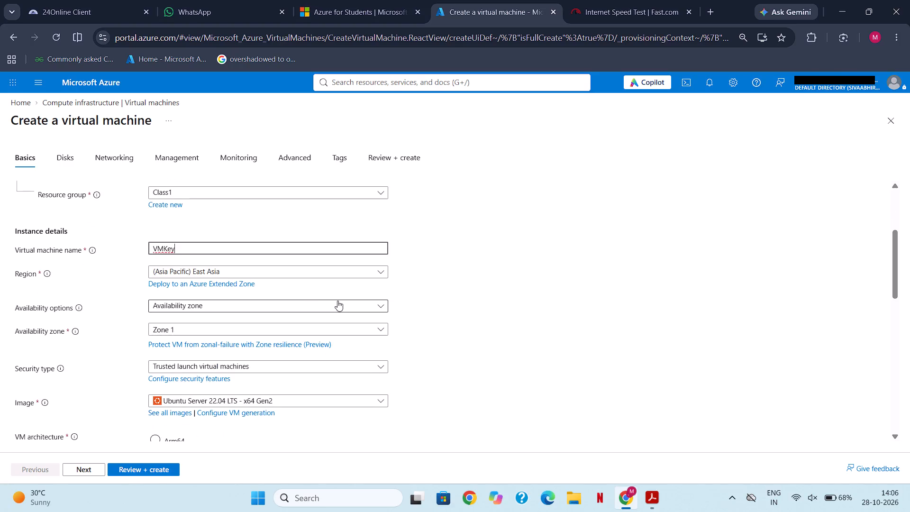
left_click(381, 304)
left_click(326, 326)
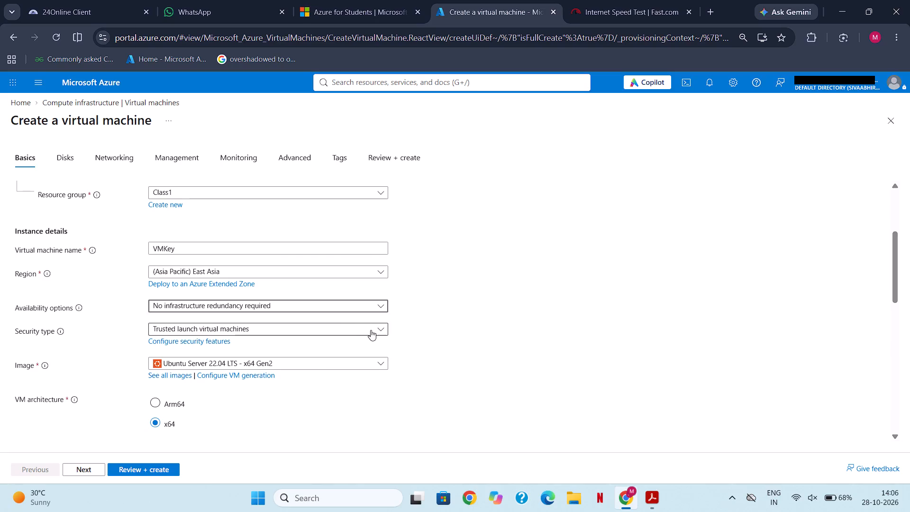
left_click(375, 330)
left_click(335, 347)
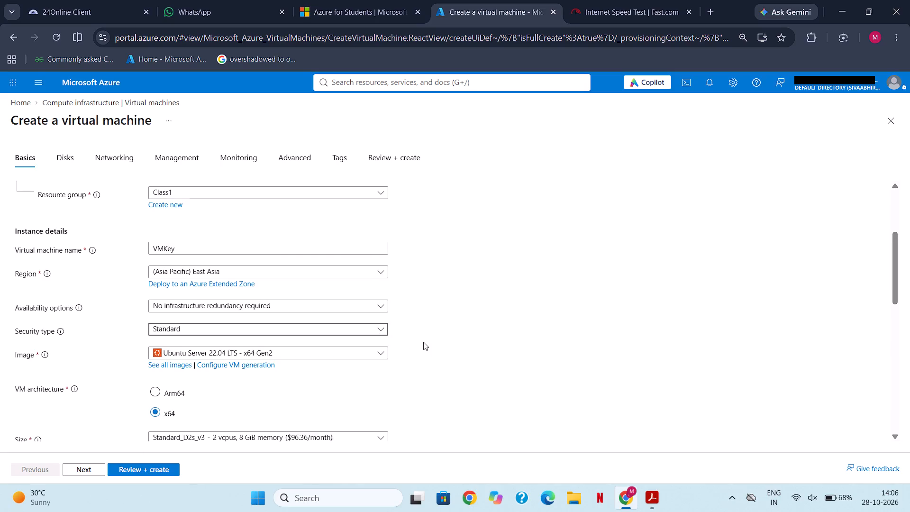
Choose Windows Server 2025 Datacenter - x64 Gen2 as the virtual machine's image.
scroll(423, 342, "down", 1)
left_click(382, 341)
scroll(382, 341, "down", 1)
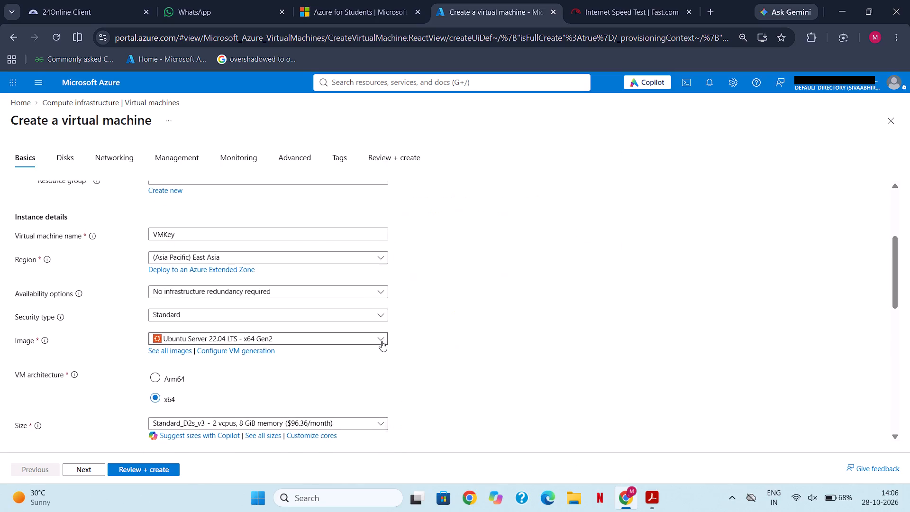
scroll(382, 341, "down", 1)
left_click(382, 341)
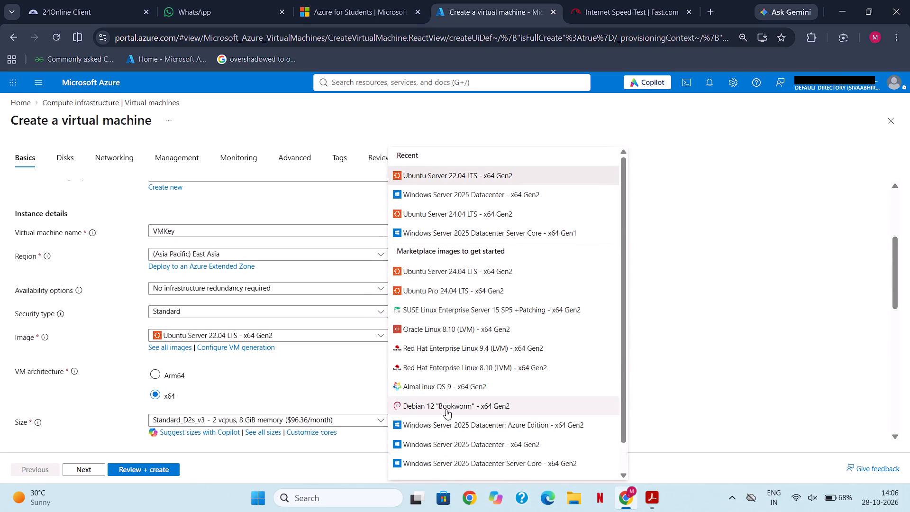
left_click(462, 193)
Open the full list of available virtual machine sizes.
scroll(462, 193, "down", 2)
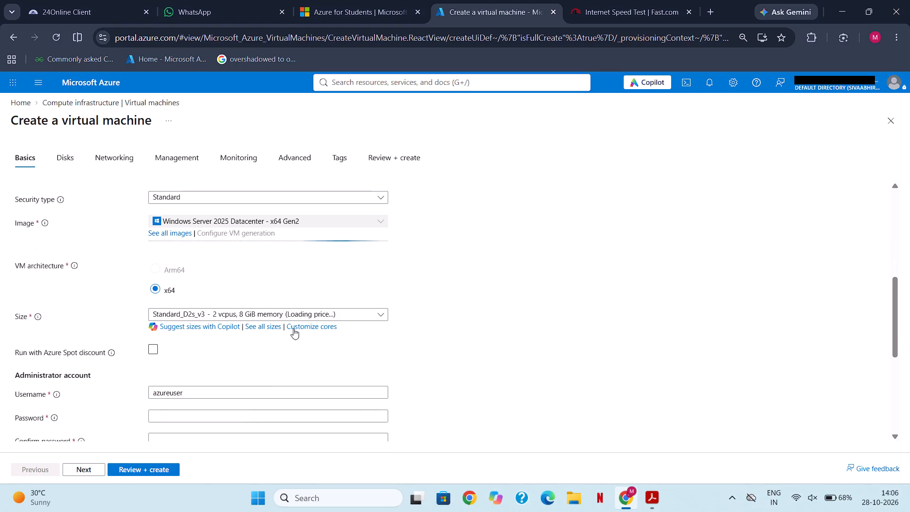
left_click(267, 319)
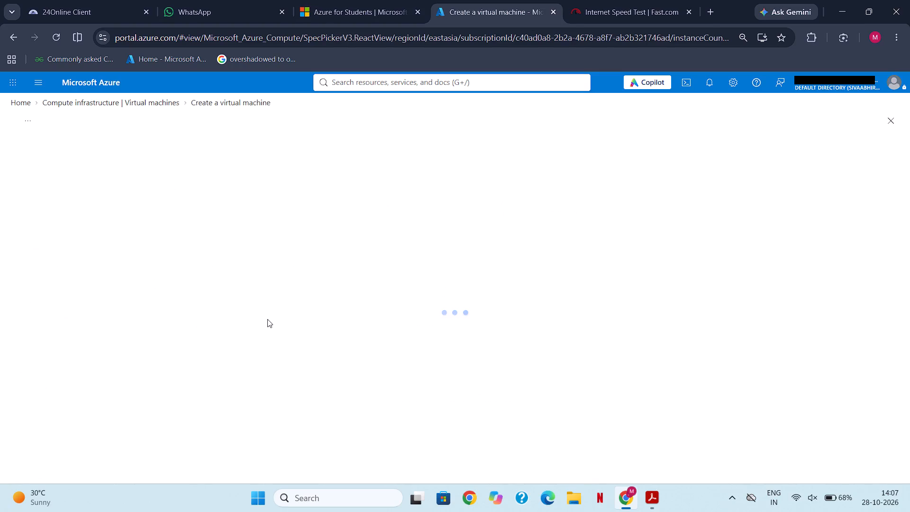
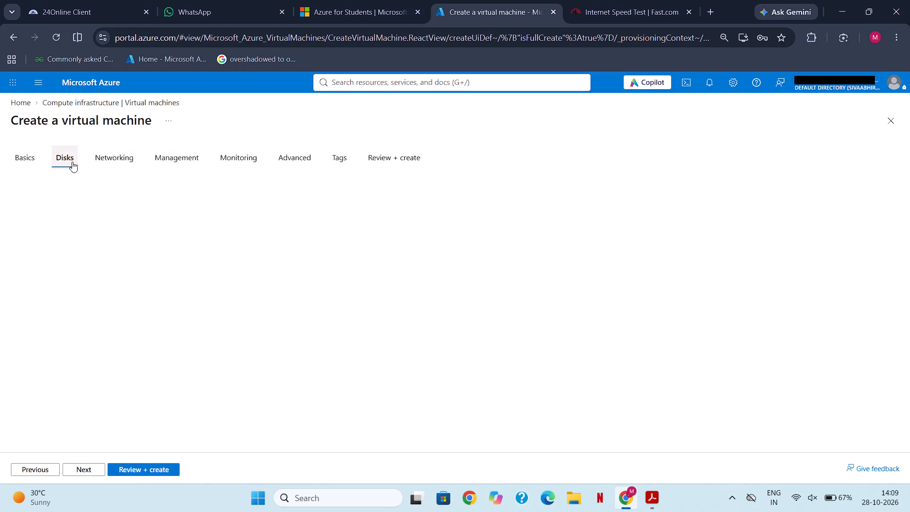
Set the virtual machine's OS disk type to locally redundant Standard HDD.
left_click(114, 158)
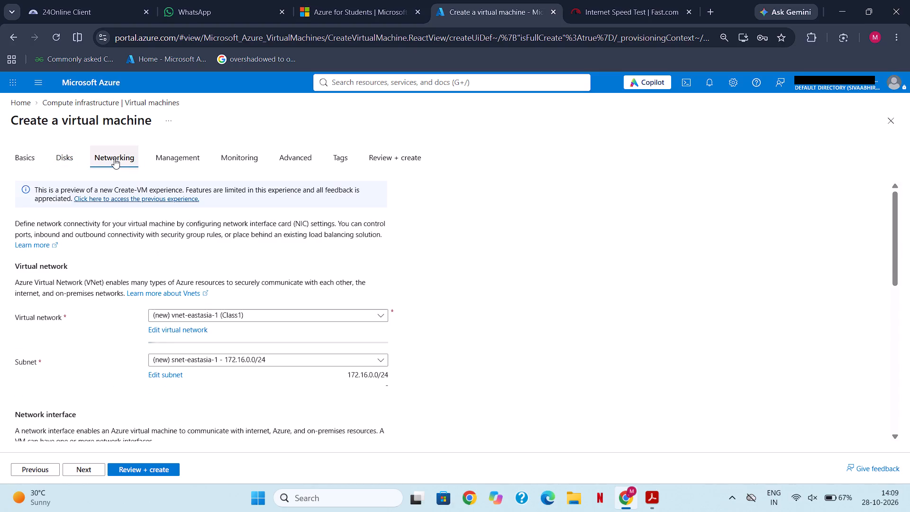
left_click(70, 160)
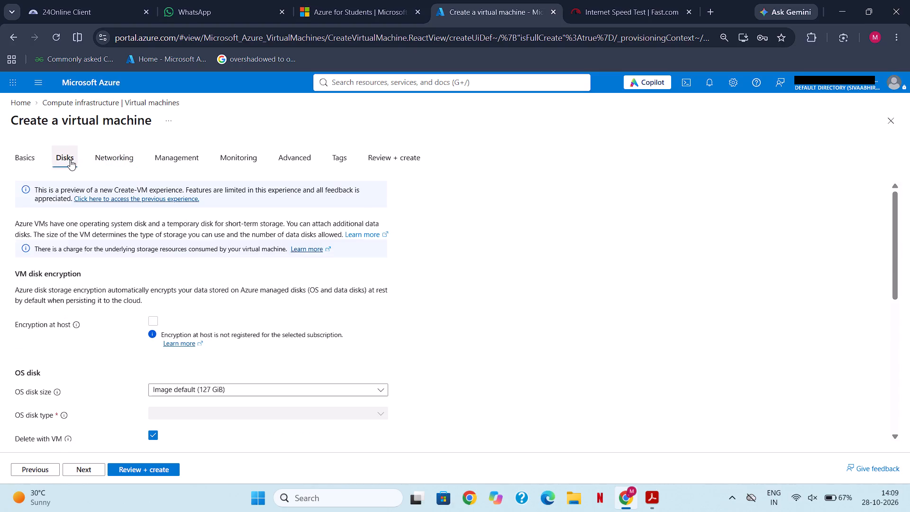
scroll(249, 297, "down", 2)
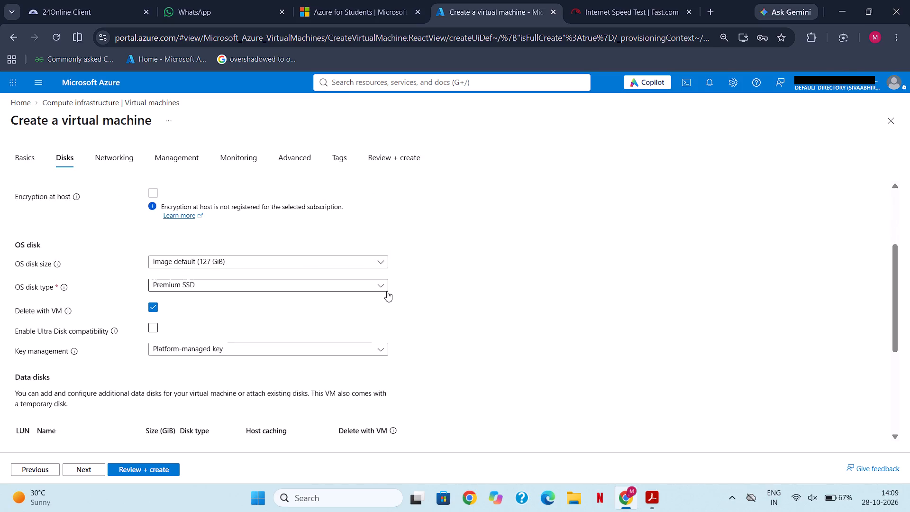
left_click(384, 290)
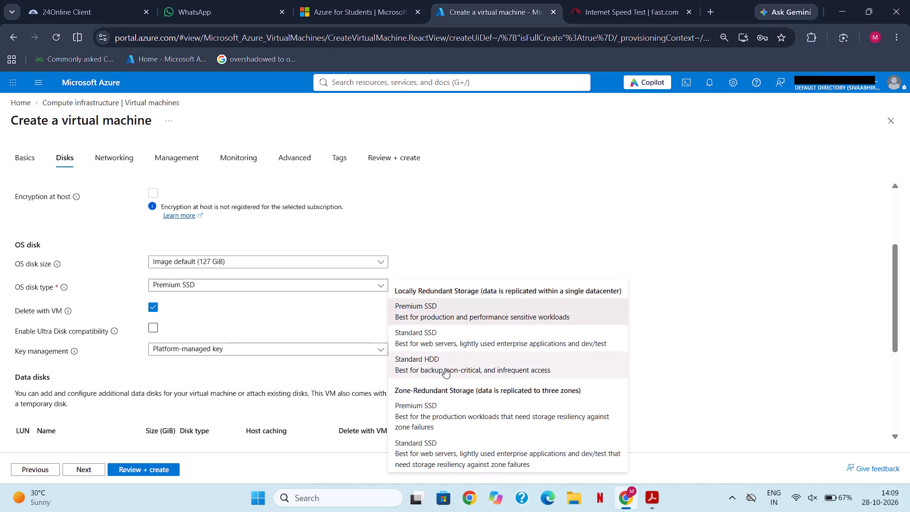
left_click(445, 368)
Submit the virtual machine configuration for review before creation.
left_click(149, 470)
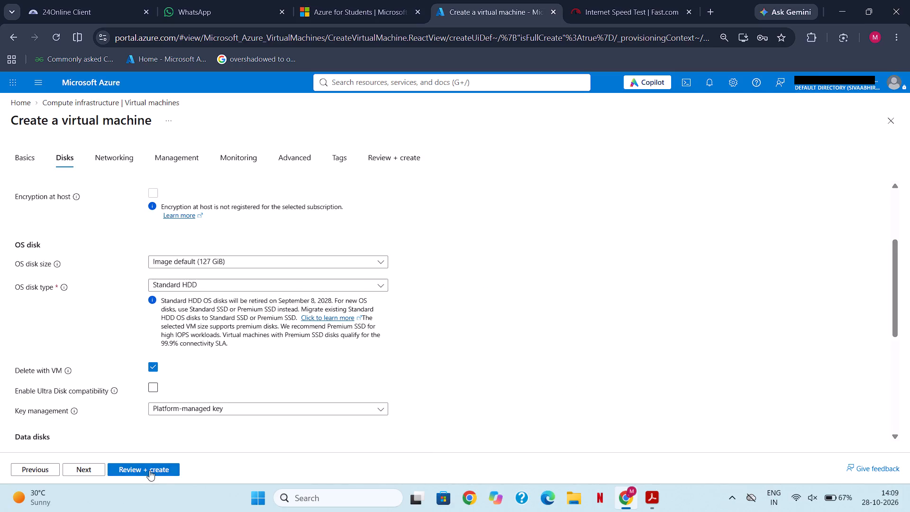
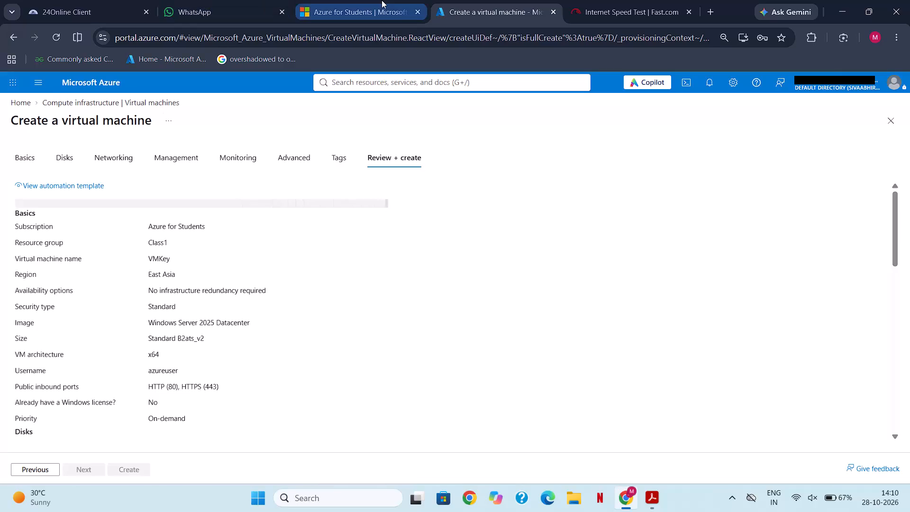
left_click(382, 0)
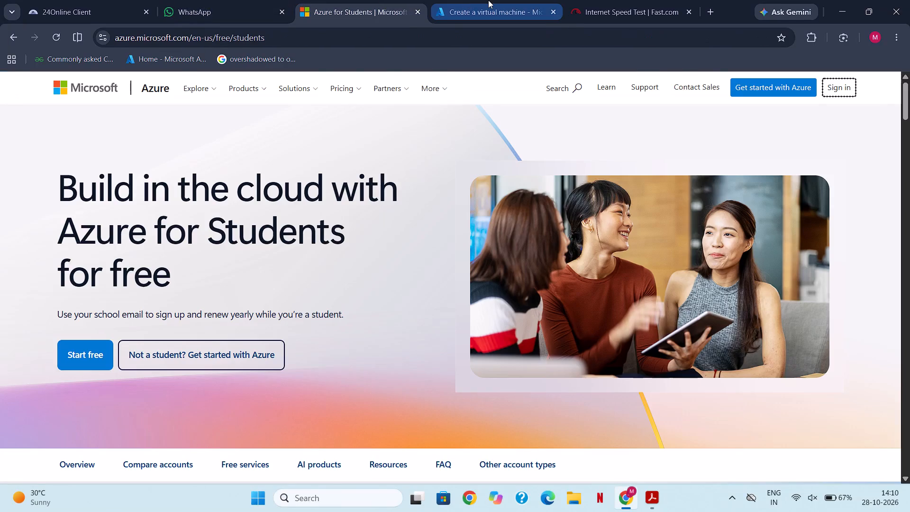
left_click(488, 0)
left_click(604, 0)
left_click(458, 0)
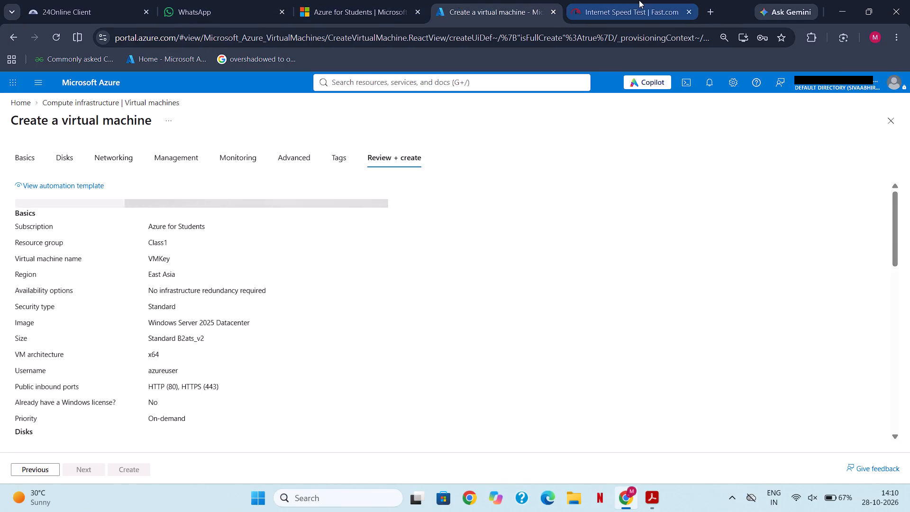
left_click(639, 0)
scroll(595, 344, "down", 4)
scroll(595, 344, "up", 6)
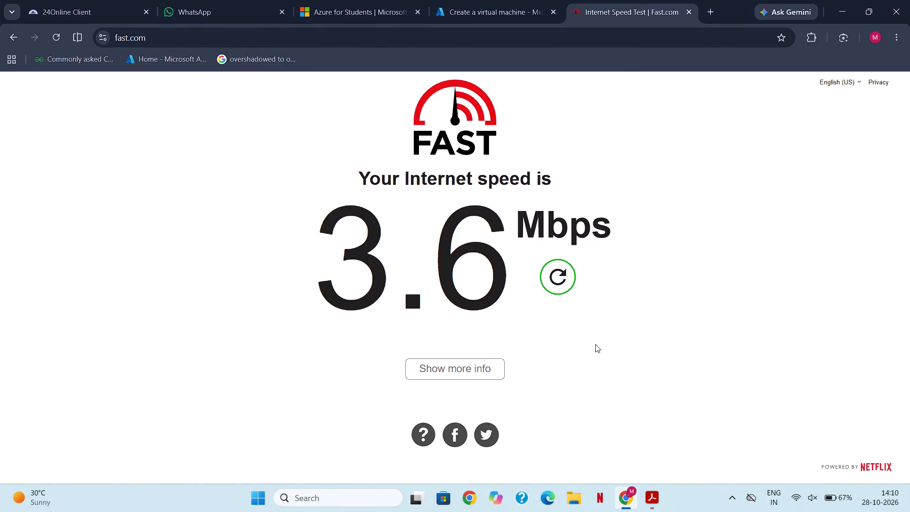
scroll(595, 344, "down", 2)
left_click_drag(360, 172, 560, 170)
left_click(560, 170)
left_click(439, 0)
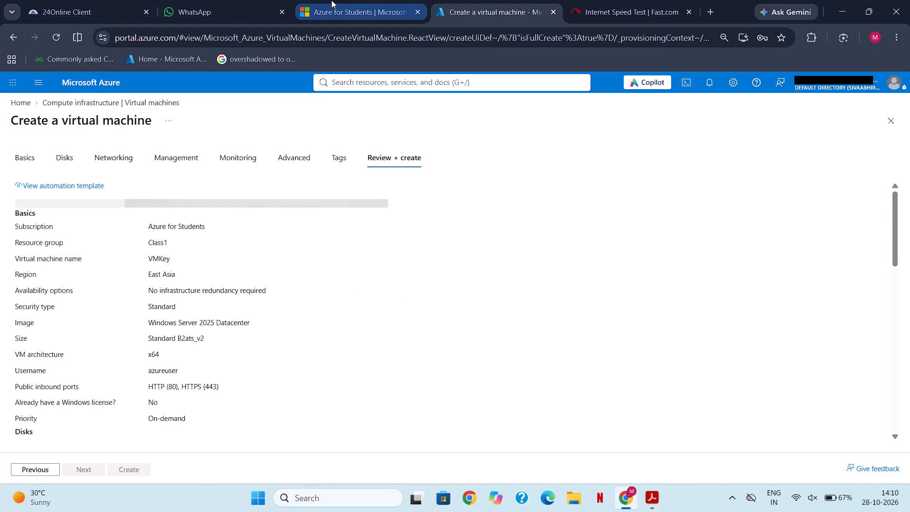
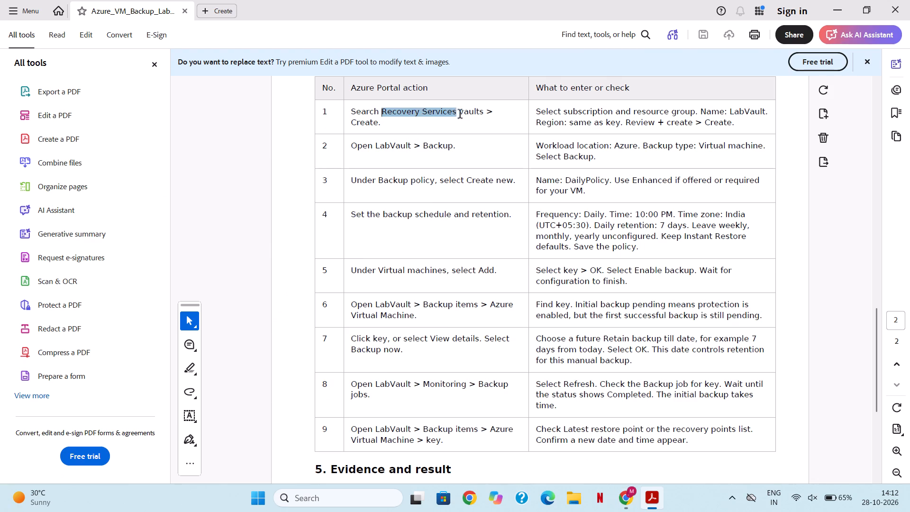
Copy "Recovery Services vaults" from the lab guide, search the Azure portal in Chrome for it, and open that service.
left_click_drag(460, 115, 479, 115)
key("ctrl+c")
key("ctrl+c")
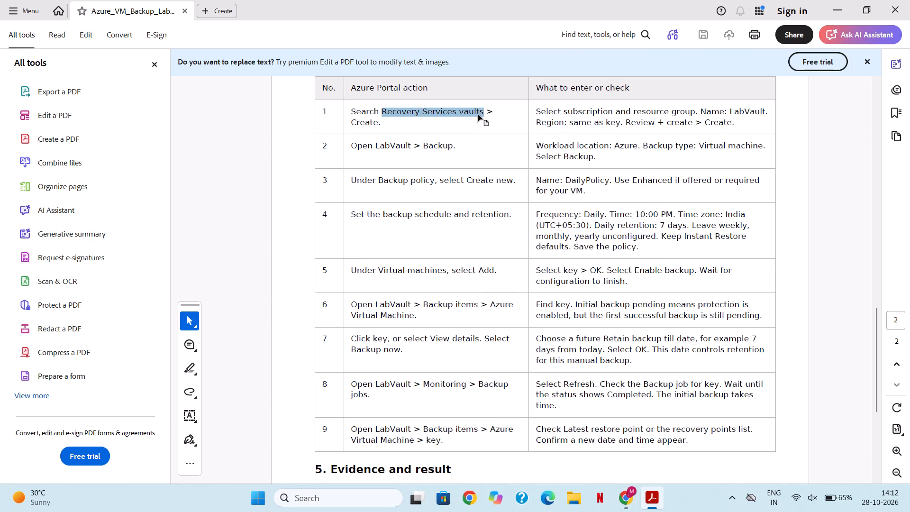
key("ctrl+v")
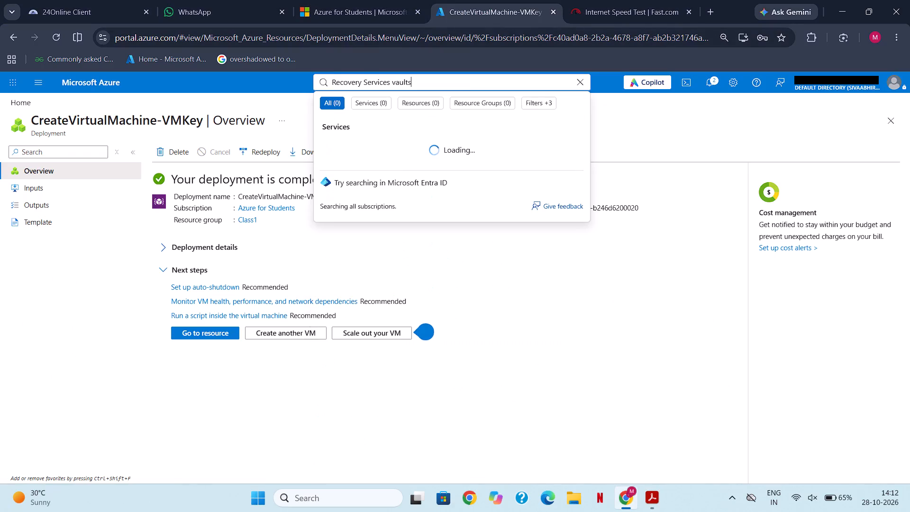
left_click(400, 151)
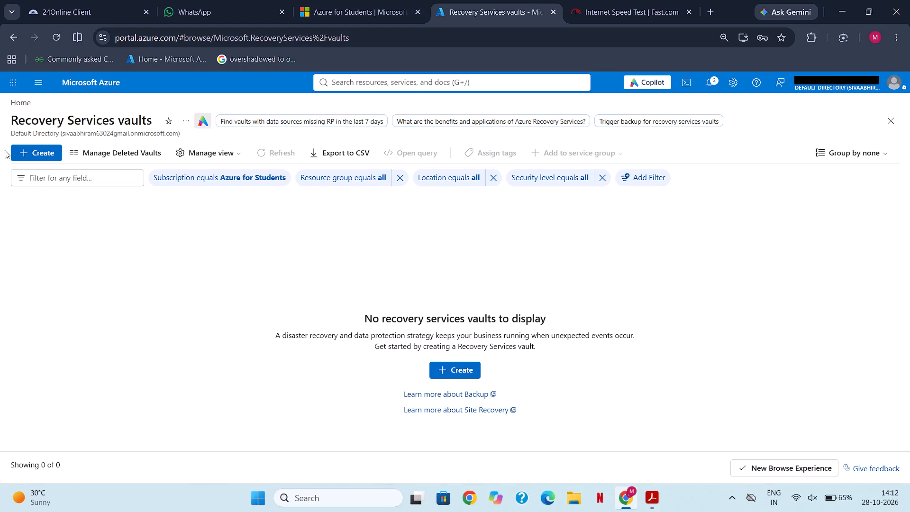
Start creating a Recovery Services vault and copy its name, LabVault, from the lab guide in Adobe Acrobat.
left_click(30, 147)
left_click(661, 501)
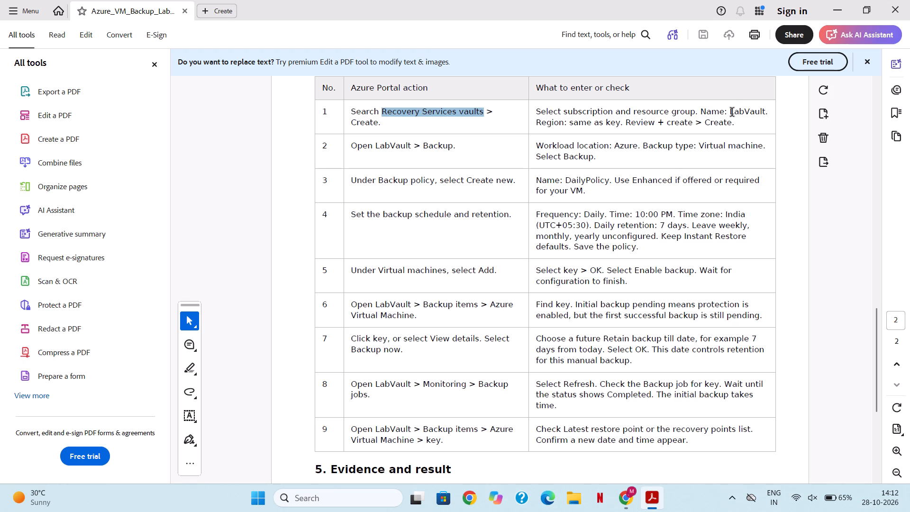
left_click_drag(730, 112, 746, 112)
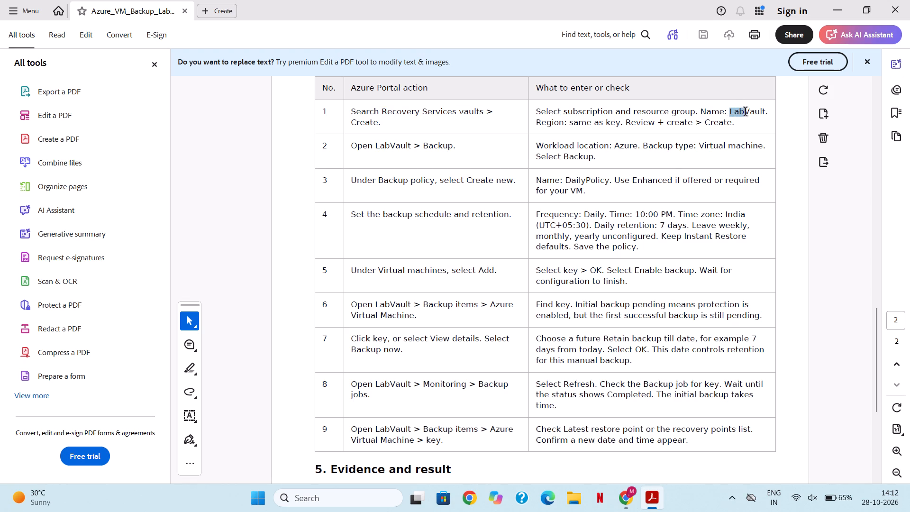
left_click_drag(746, 112, 763, 112)
left_click_drag(763, 112, 764, 112)
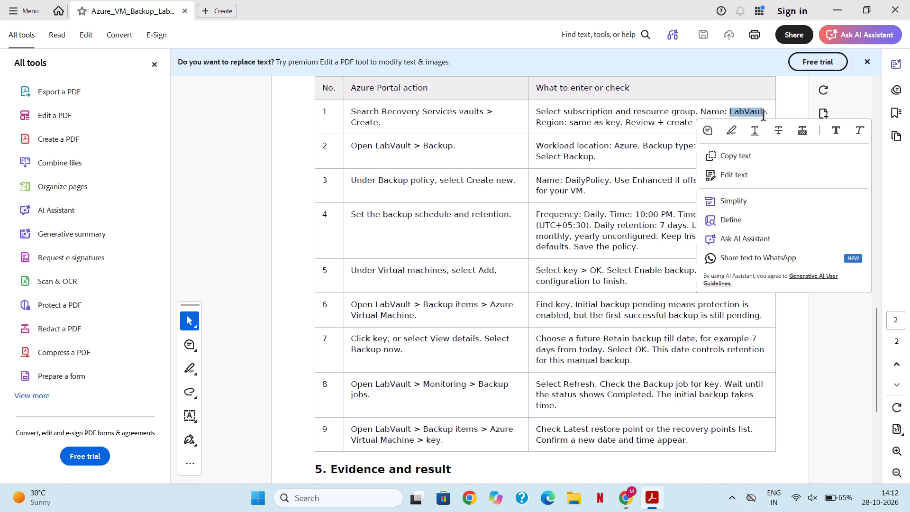
key("shift+Right")
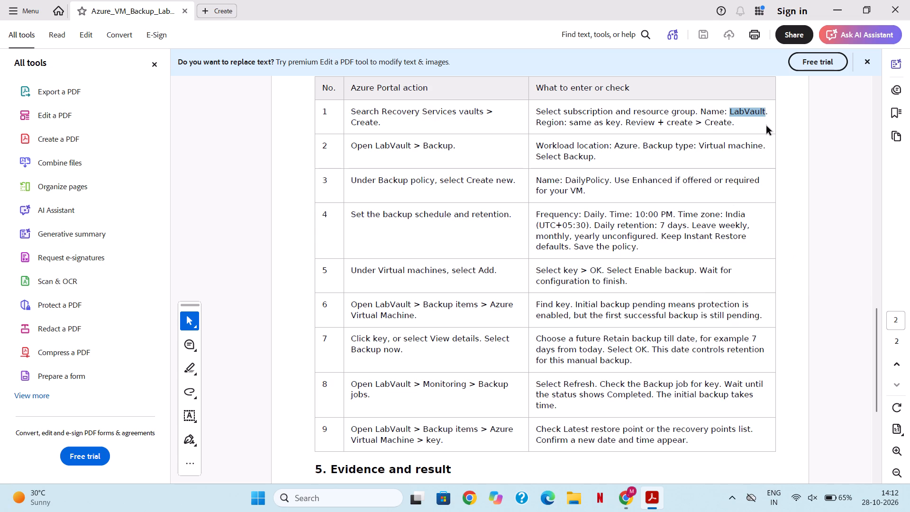
key("ctrl+c")
key("ctrl+c")
key("ctrl+c")
key("ctrl+c")
key("ctrl+c")
key("ctrl+c")
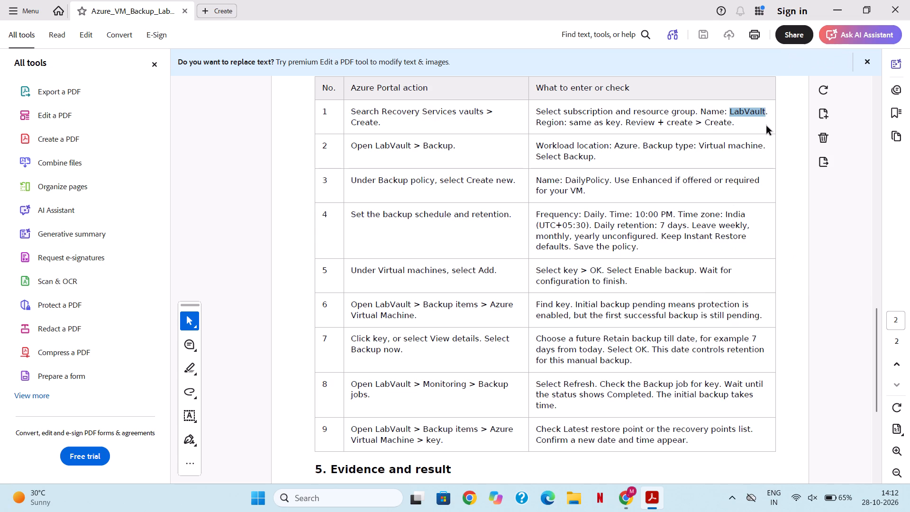
left_click(766, 126)
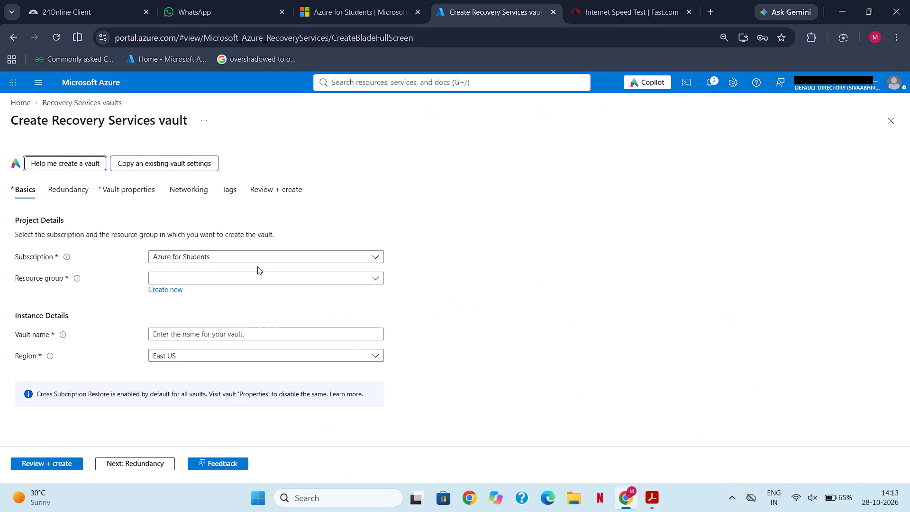
In the Azure portal in Chrome, assign the new vault to resource group Class1 and name it LabVault.
left_click(248, 277)
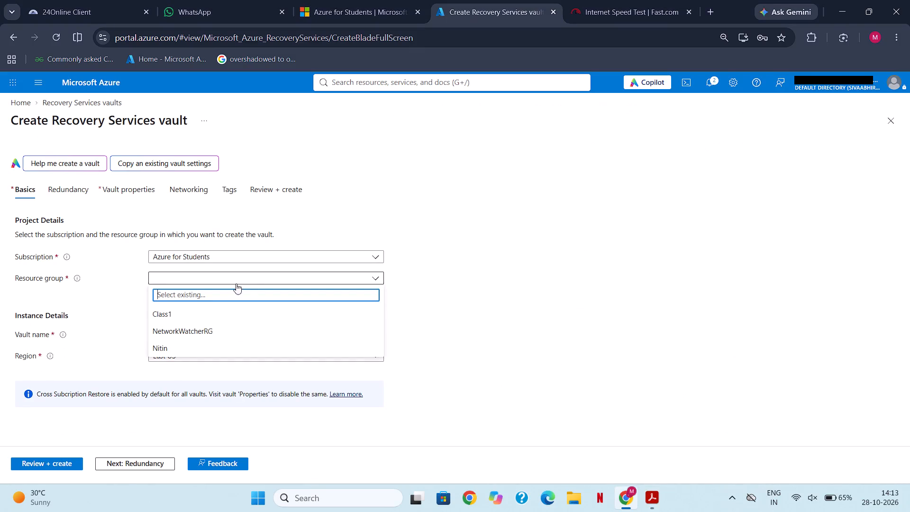
left_click(192, 317)
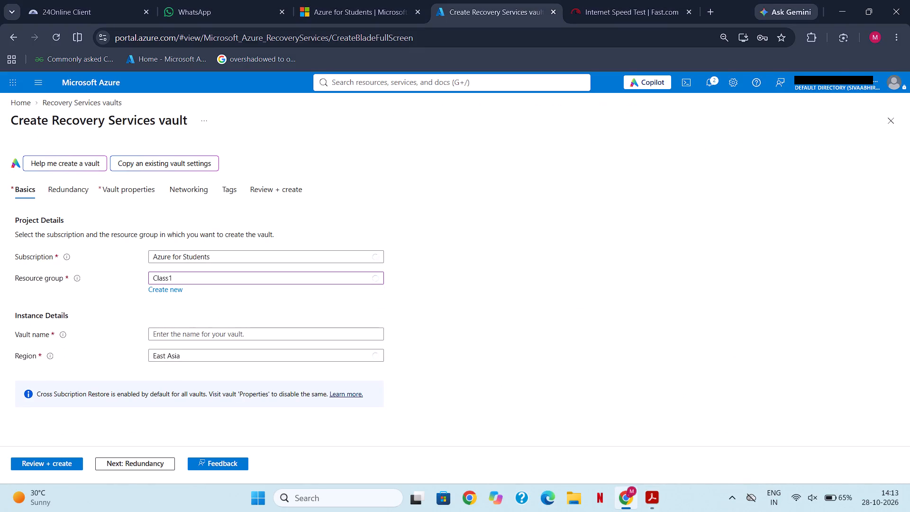
left_click(236, 329)
key("ctrl+v")
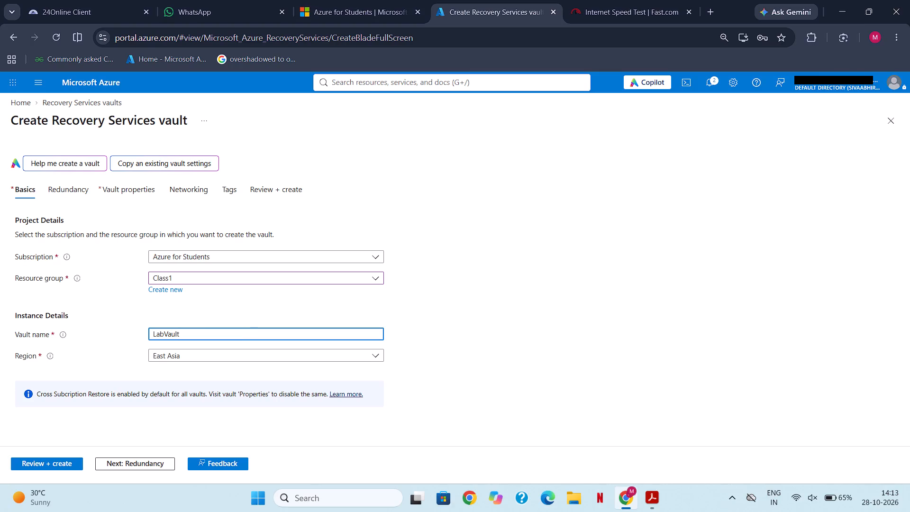
scroll(507, 271, "down", 1)
Review the LabVault configuration and submit the vault for creation.
left_click(74, 465)
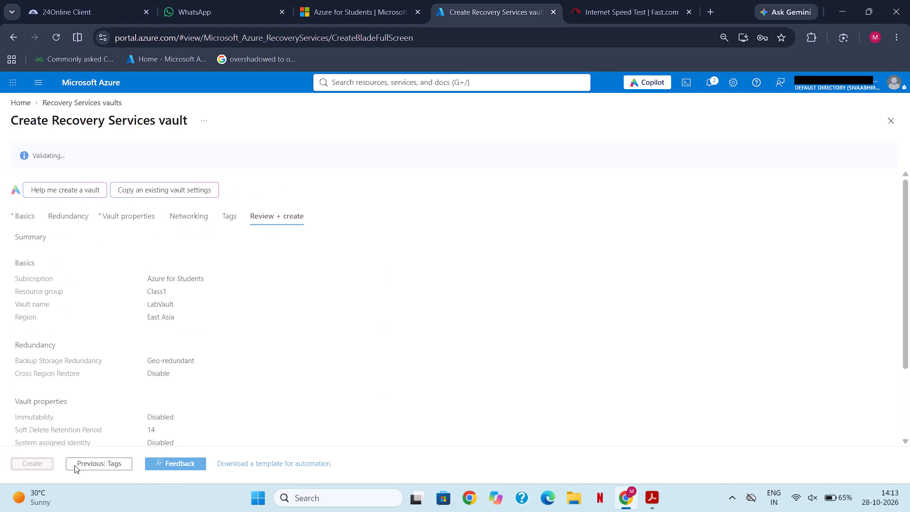
left_click(33, 461)
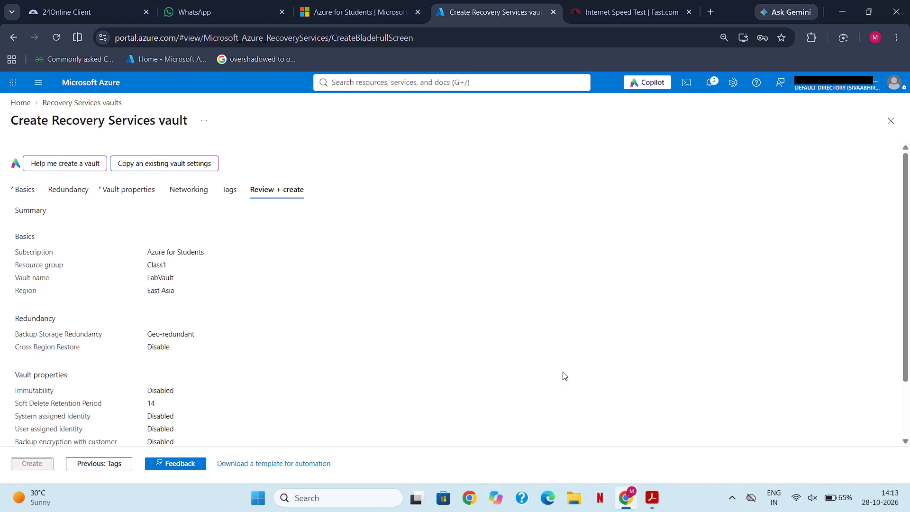
Switch back to the lab guide in Adobe Acrobat to consult the vault backup instructions.
left_click(661, 487)
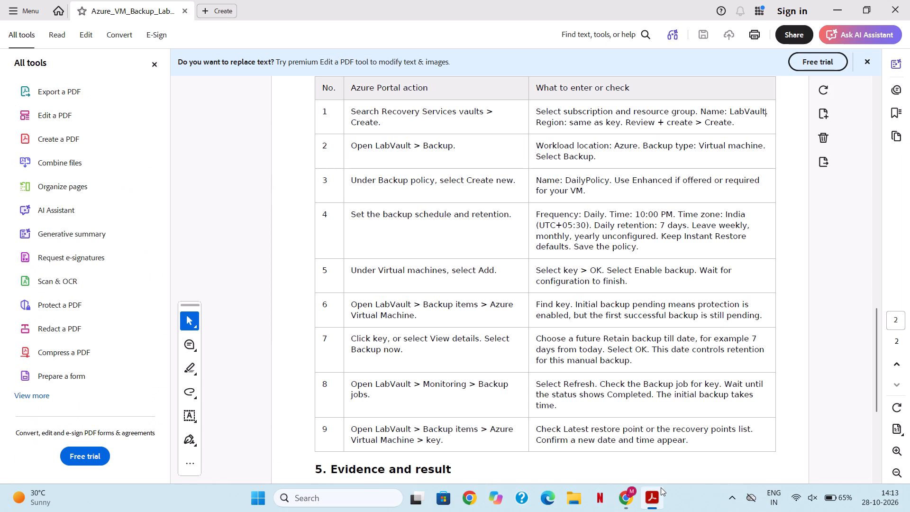
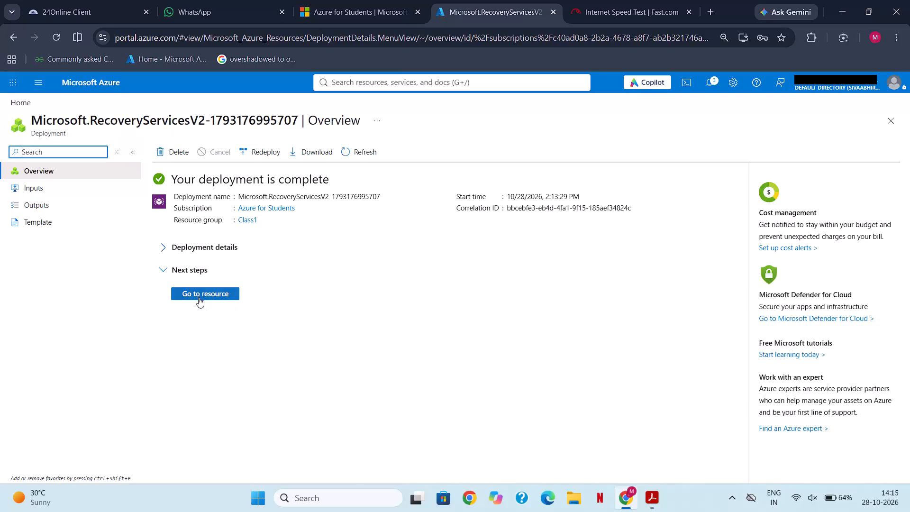
In the Azure portal in Chrome, open the newly deployed LabVault Recovery Services vault from its completed deployment.
left_click(199, 297)
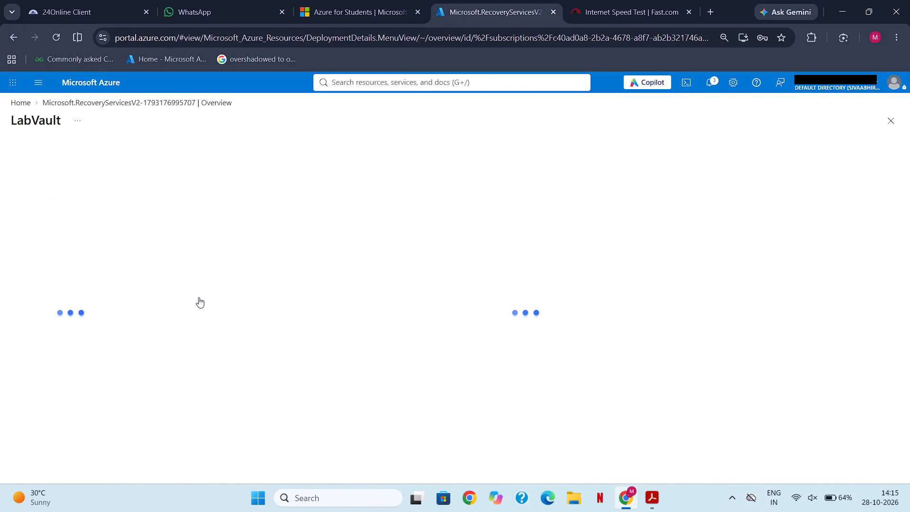
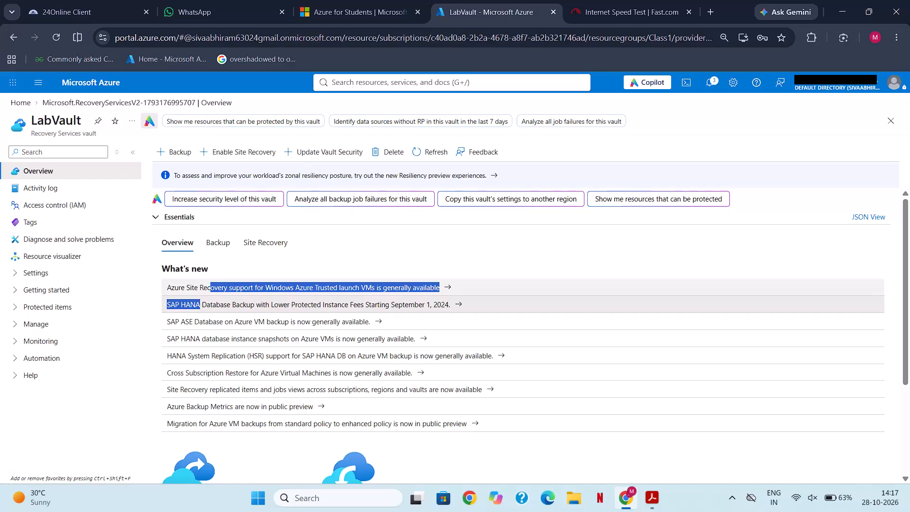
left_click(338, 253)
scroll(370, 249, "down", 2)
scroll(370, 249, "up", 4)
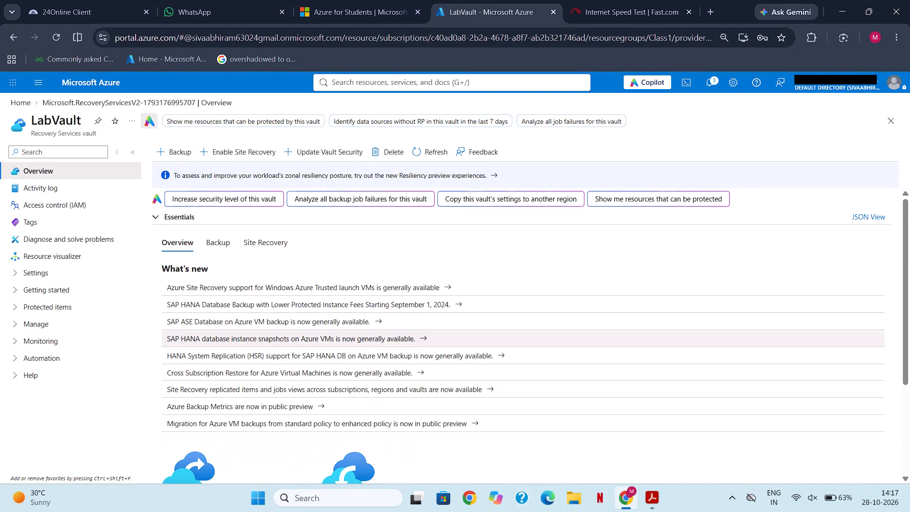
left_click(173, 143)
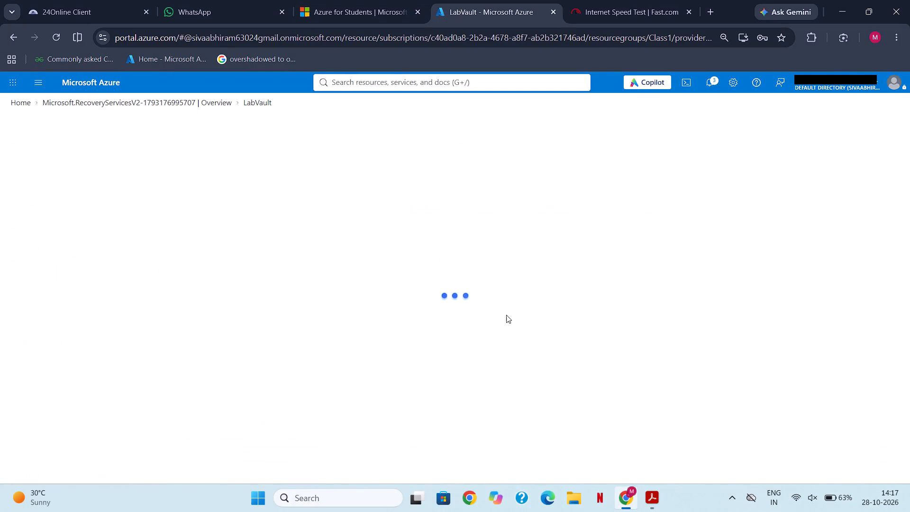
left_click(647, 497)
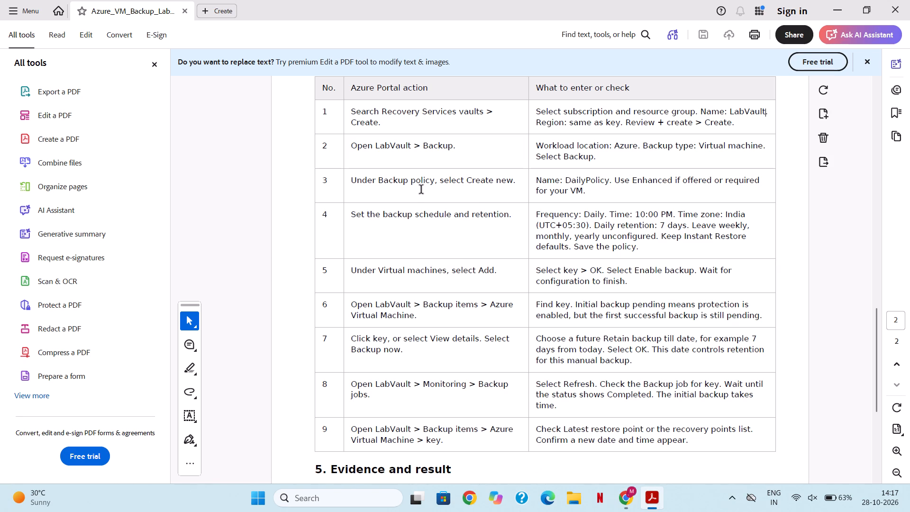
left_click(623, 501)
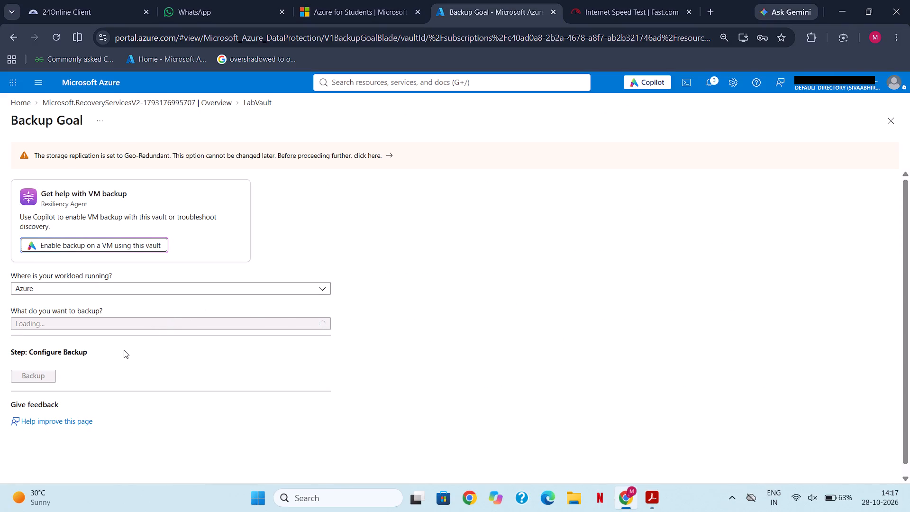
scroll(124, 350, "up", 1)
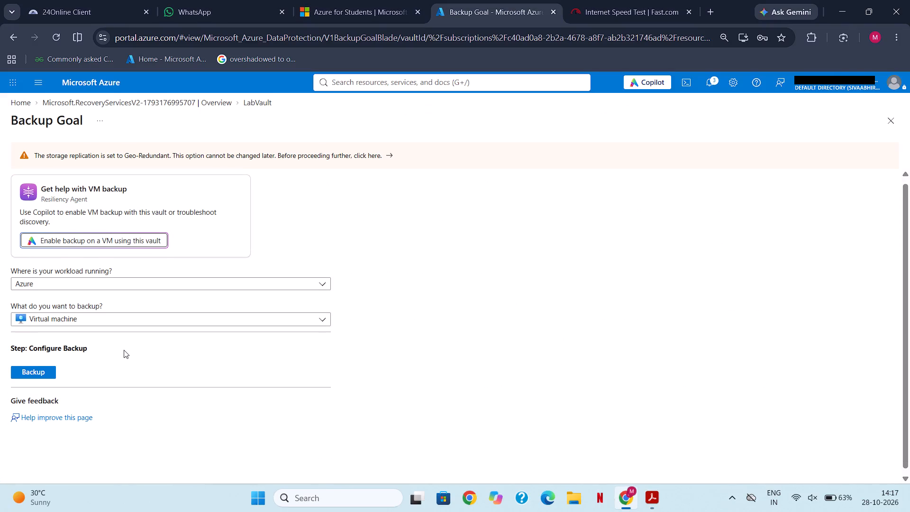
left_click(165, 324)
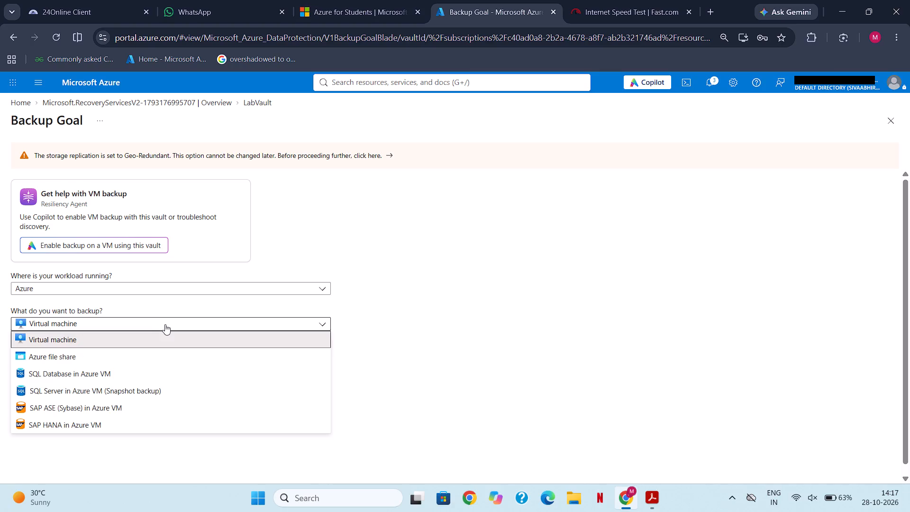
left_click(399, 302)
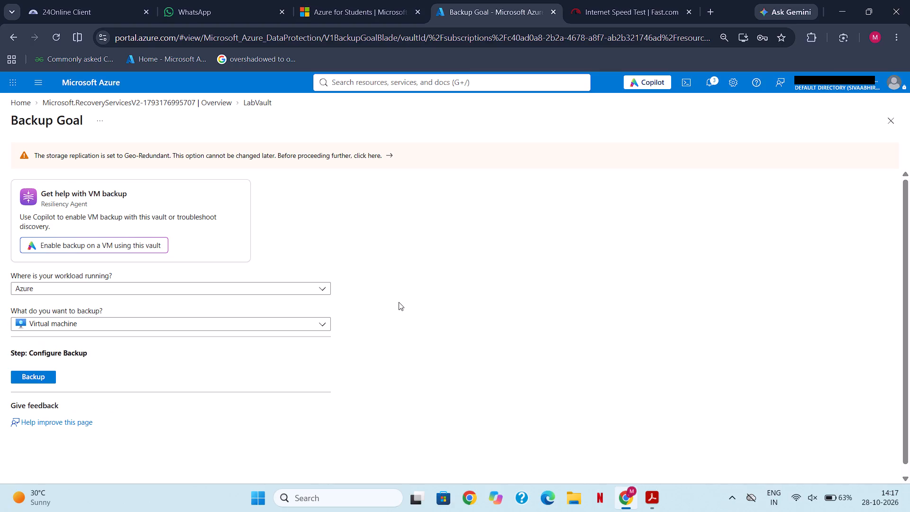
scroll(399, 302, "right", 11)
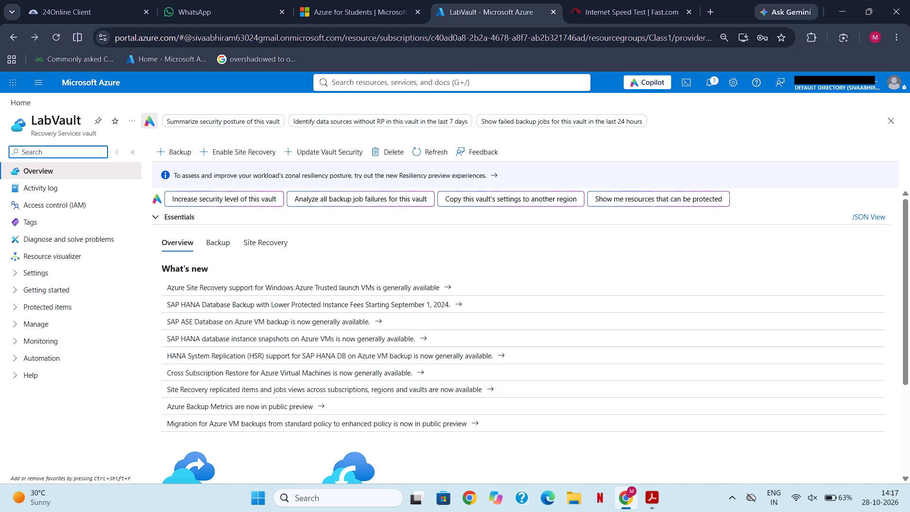
Search LabVault's resource pages for "backu", open its Backup page and proceed to configure backup for an Azure virtual machine.
type("backu")
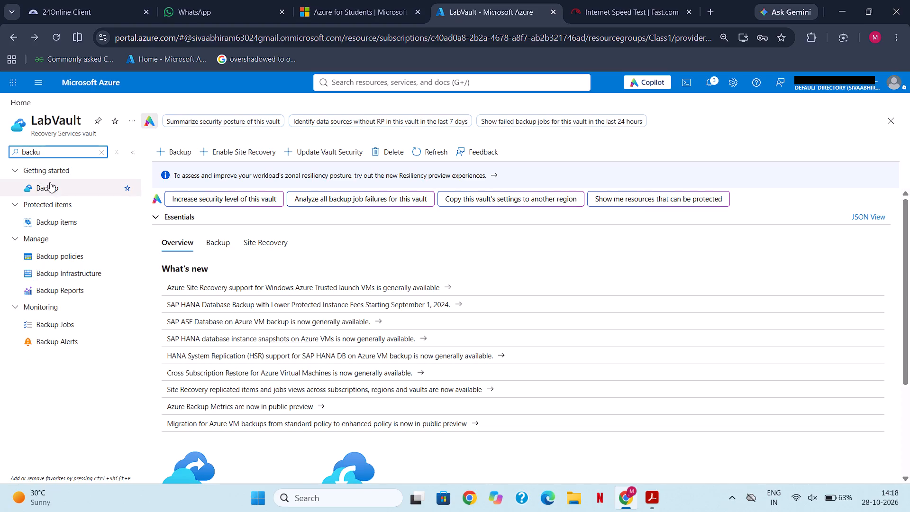
left_click(48, 183)
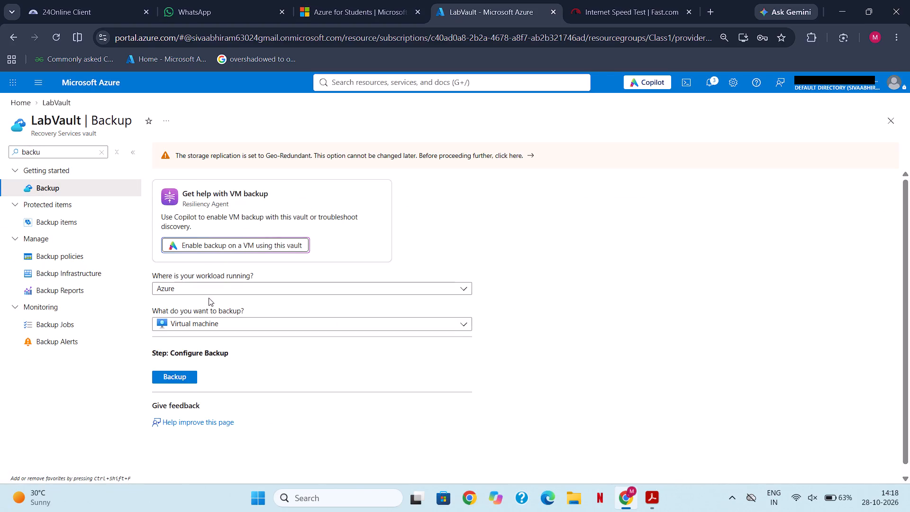
left_click(186, 380)
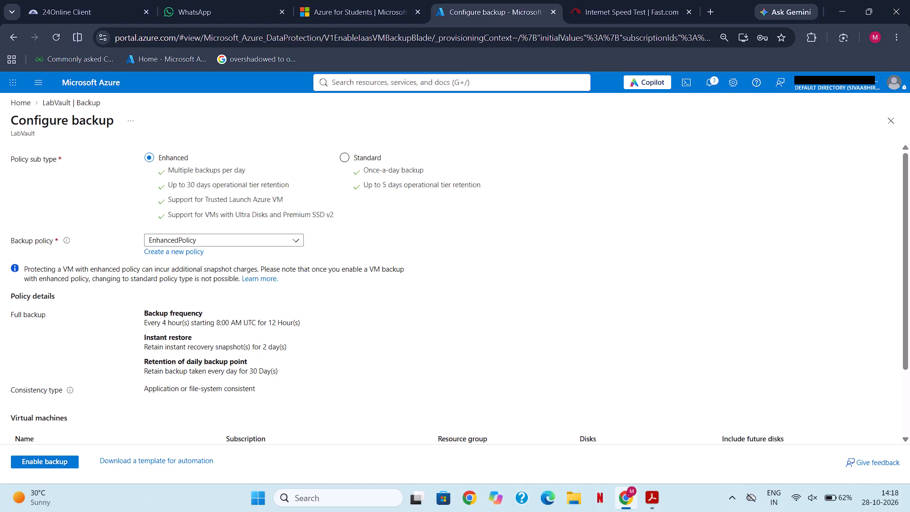
Review the Configure backup settings and start creating a new backup policy under the Enhanced sub type.
scroll(321, 294, "down", 1)
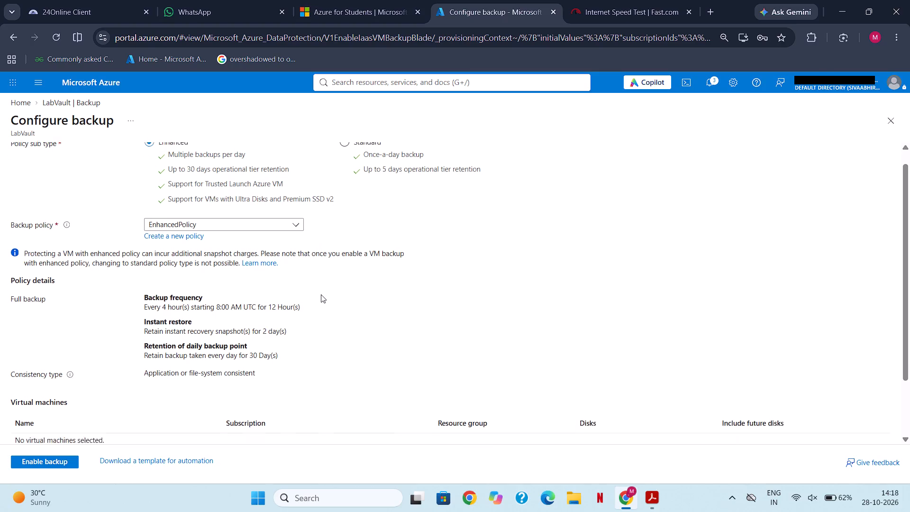
scroll(321, 294, "down", 1)
scroll(148, 370, "down", 1)
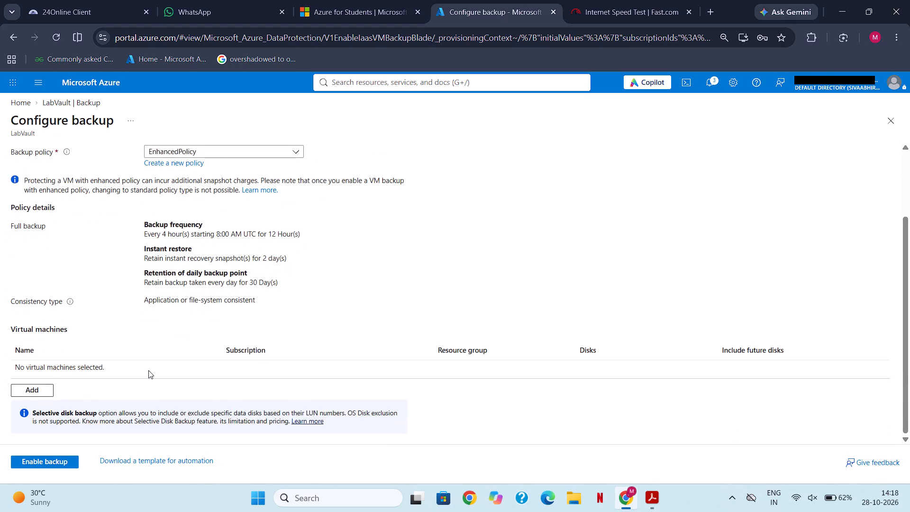
scroll(148, 370, "down", 1)
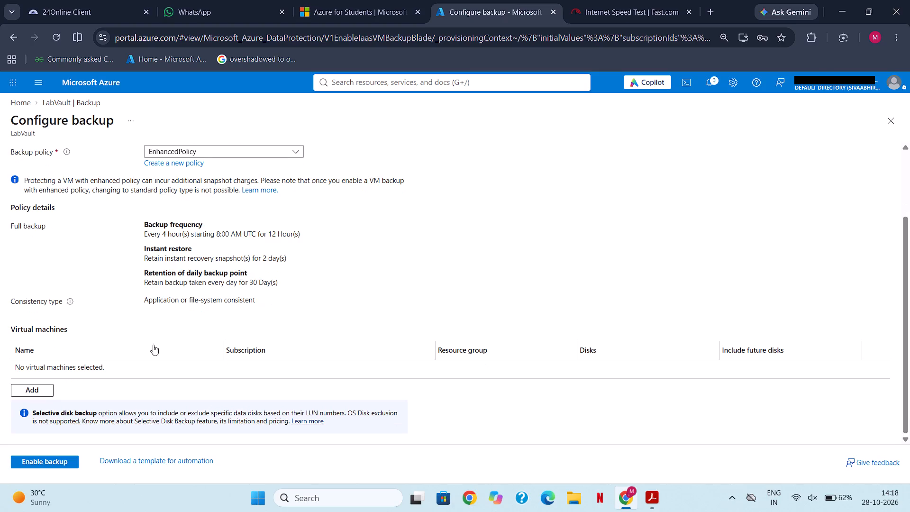
scroll(157, 338, "up", 1)
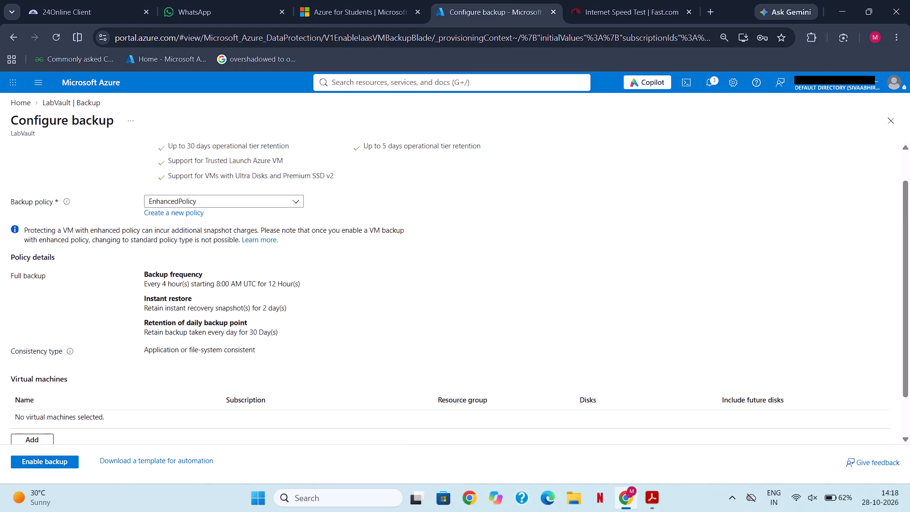
left_click(179, 214)
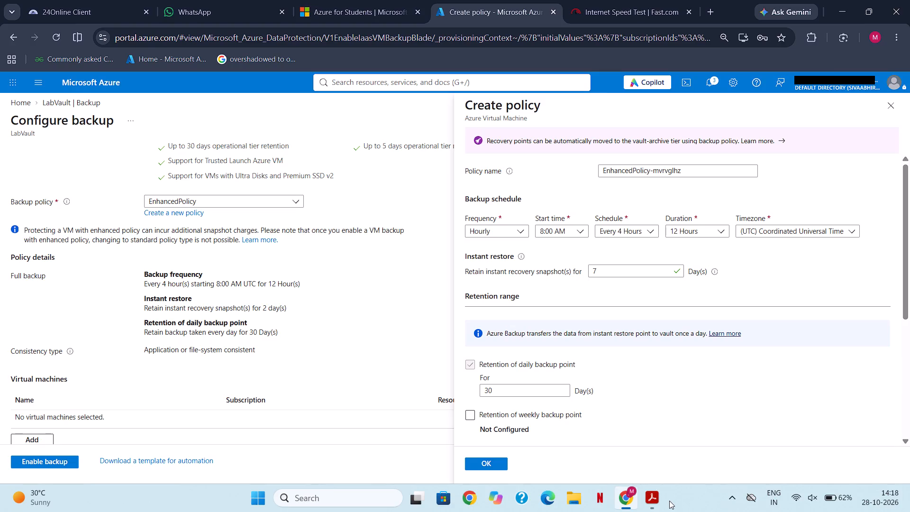
Check the schedule values in the lab guide PDF and set the new policy's start time to 10:00 PM in the Azure portal.
left_click(657, 499)
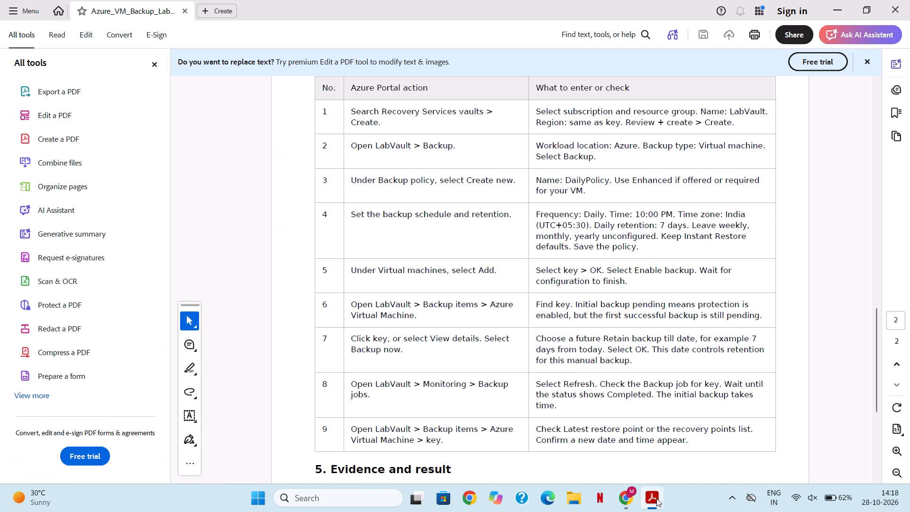
left_click(631, 497)
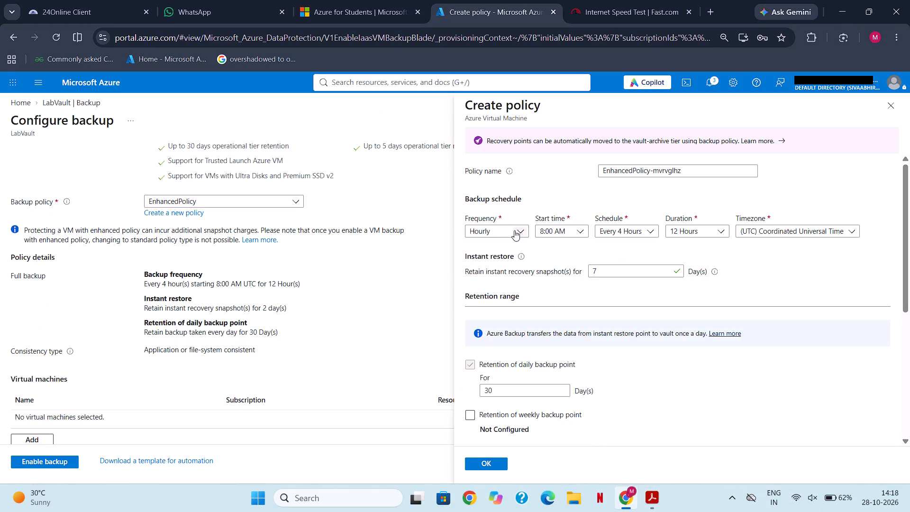
left_click(555, 233)
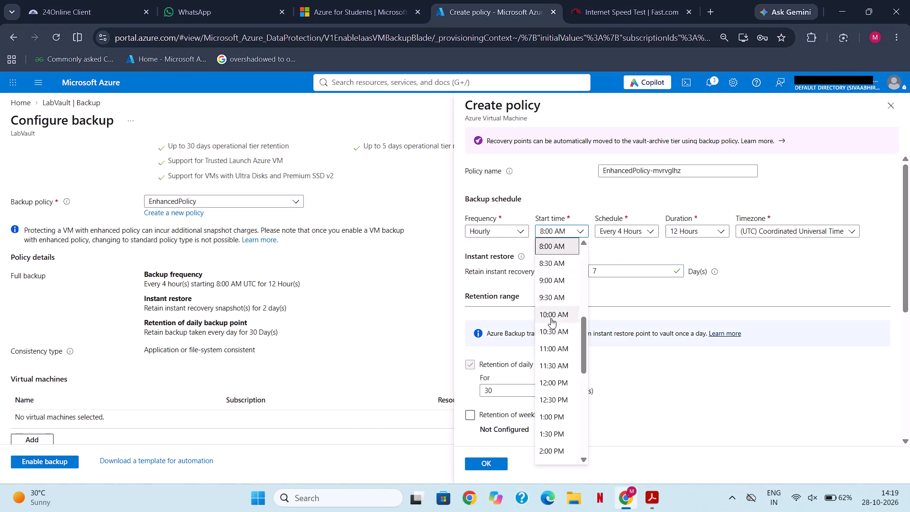
scroll(548, 406, "down", 3)
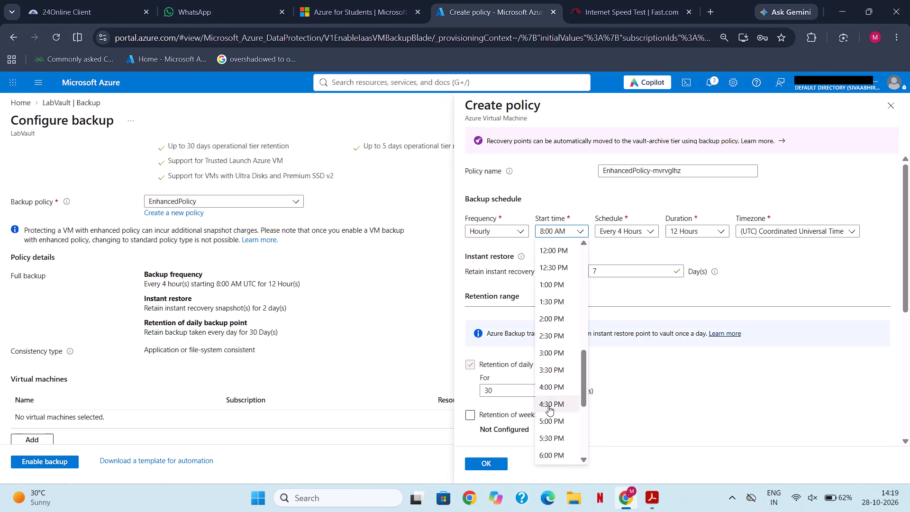
scroll(548, 406, "down", 2)
scroll(549, 460, "down", 1)
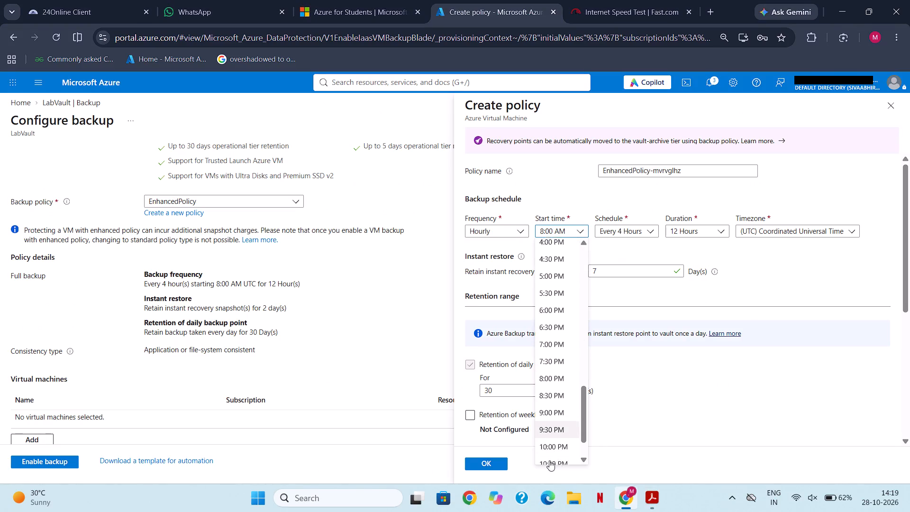
scroll(549, 460, "down", 1)
left_click(552, 440)
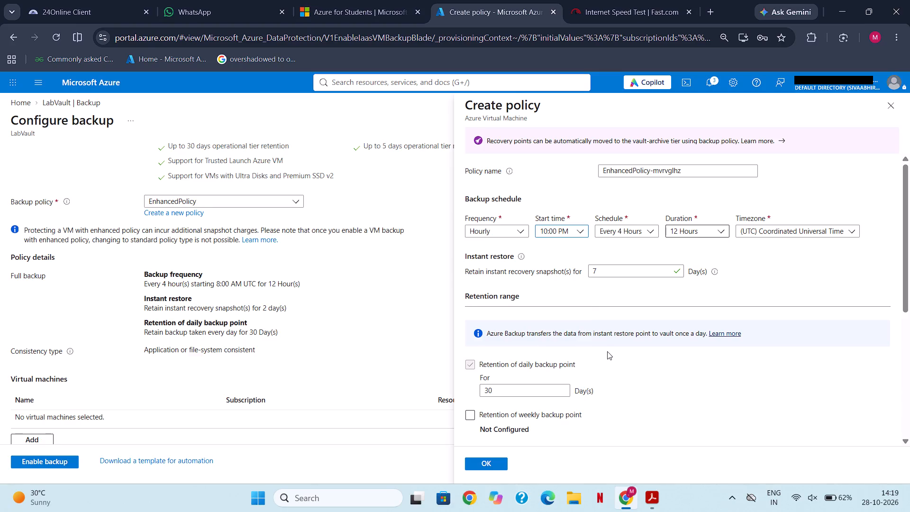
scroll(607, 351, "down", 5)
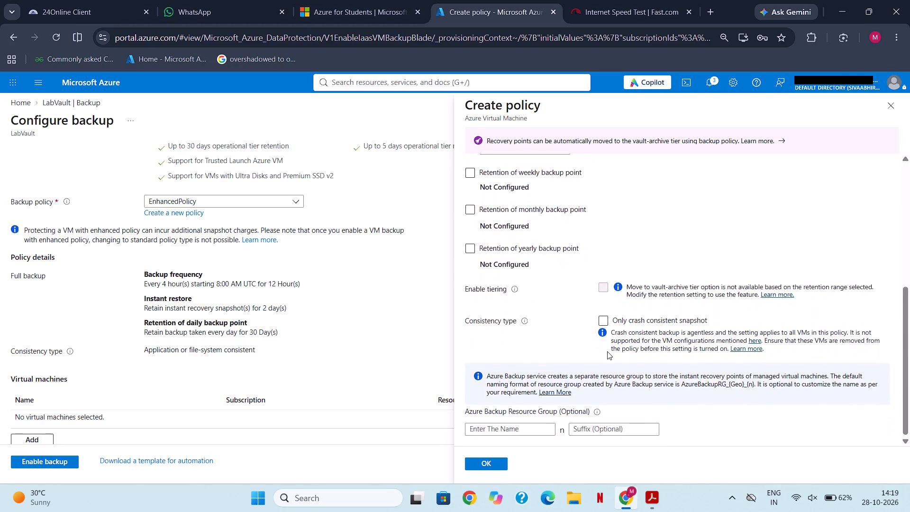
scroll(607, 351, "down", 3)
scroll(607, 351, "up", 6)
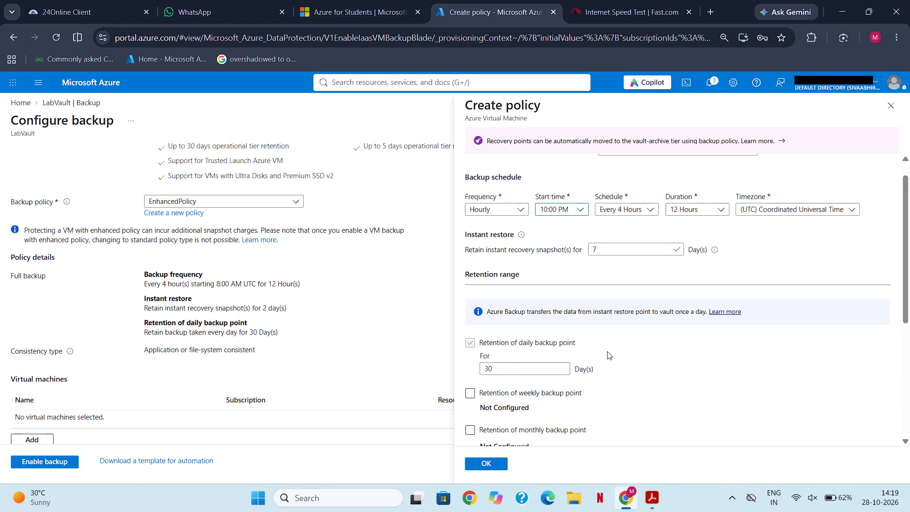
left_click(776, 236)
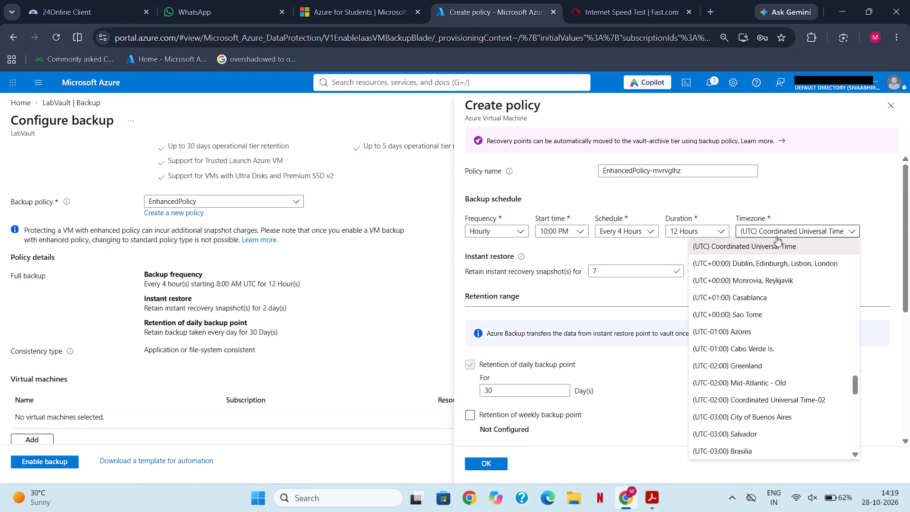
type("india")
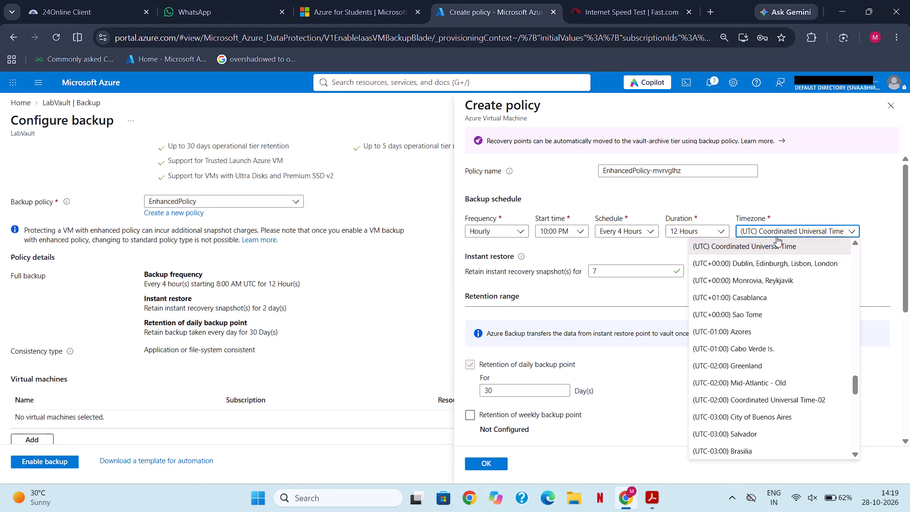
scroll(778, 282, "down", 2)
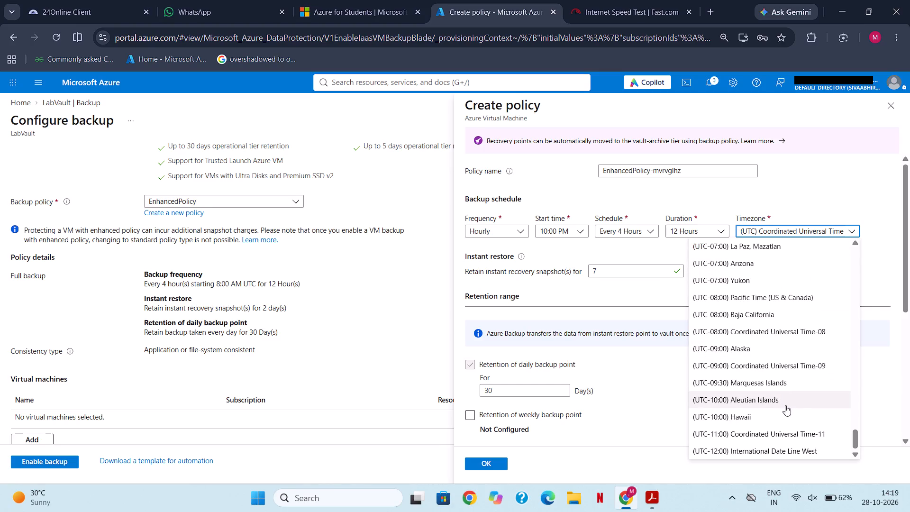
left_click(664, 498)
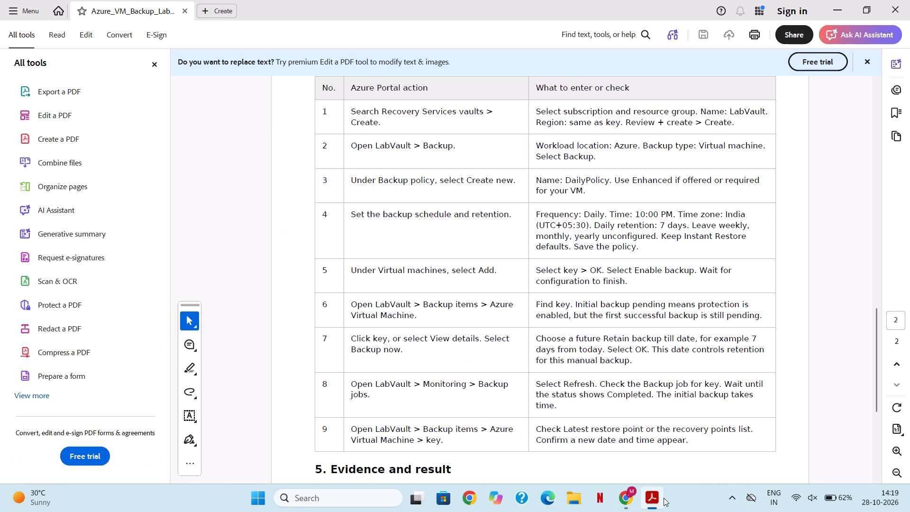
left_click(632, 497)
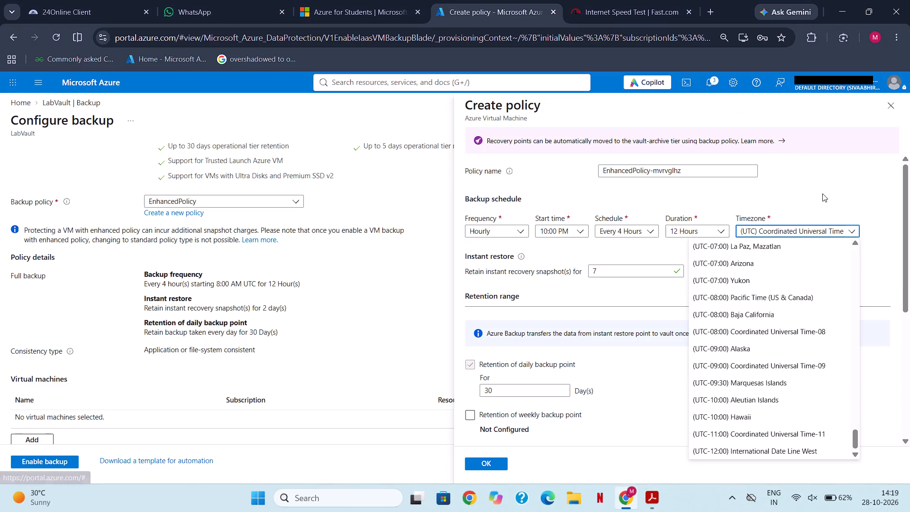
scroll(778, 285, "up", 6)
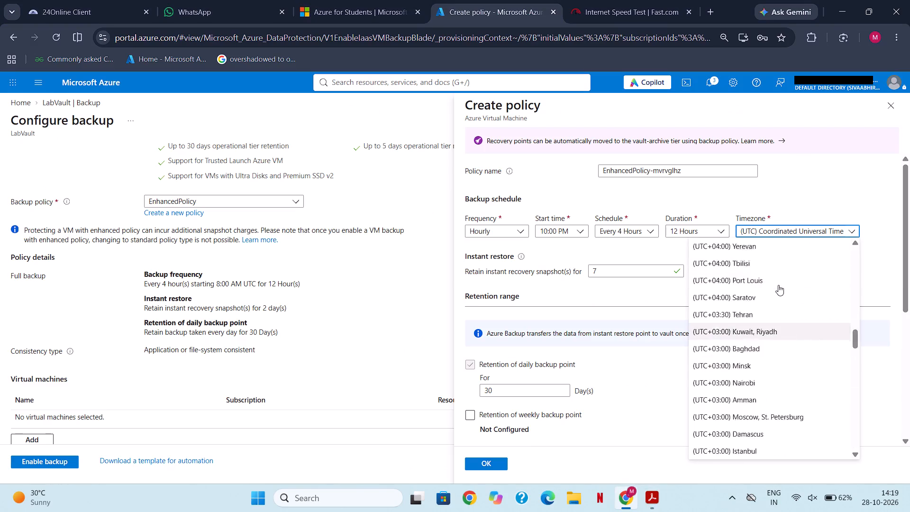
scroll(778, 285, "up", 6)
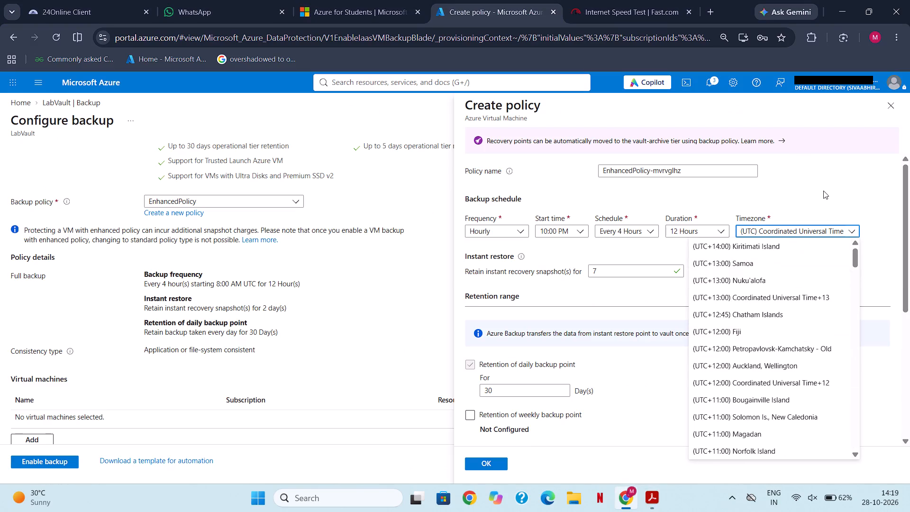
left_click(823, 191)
Check the lab guide PDF and set the new policy's timezone to (UTC+05:30) Chennai, Kolkata, Mumbai, New Delhi in the Azure portal.
left_click(838, 225)
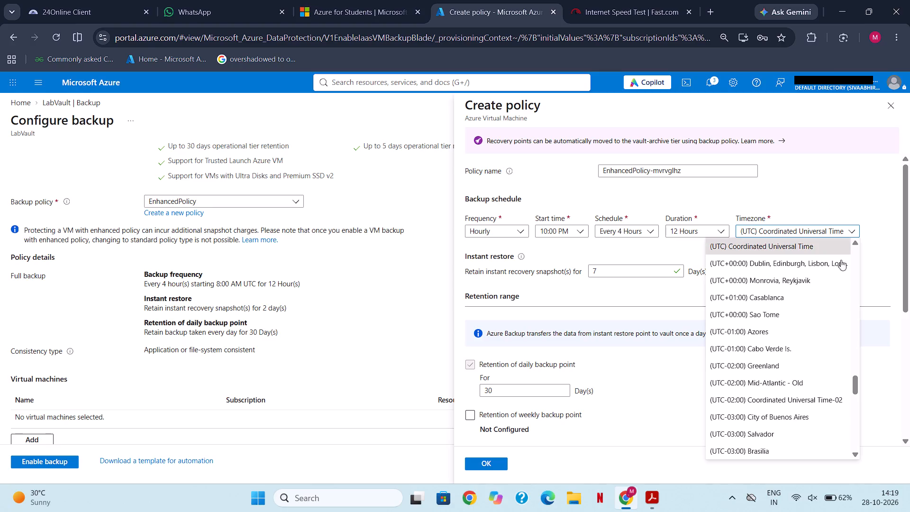
scroll(838, 289, "down", 2)
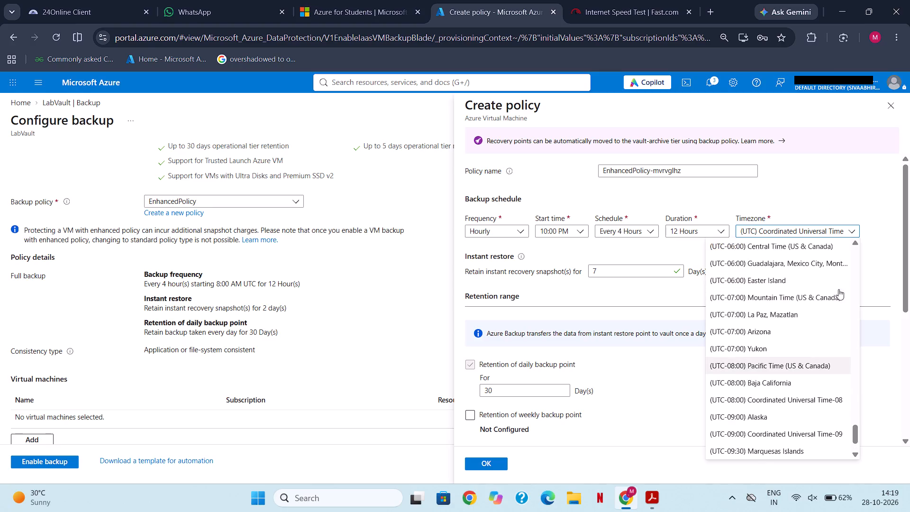
left_click(653, 500)
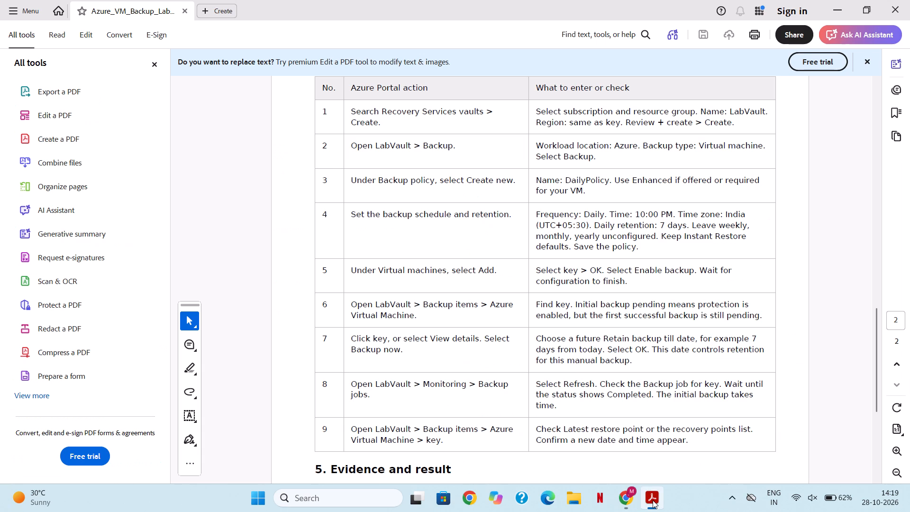
left_click(617, 506)
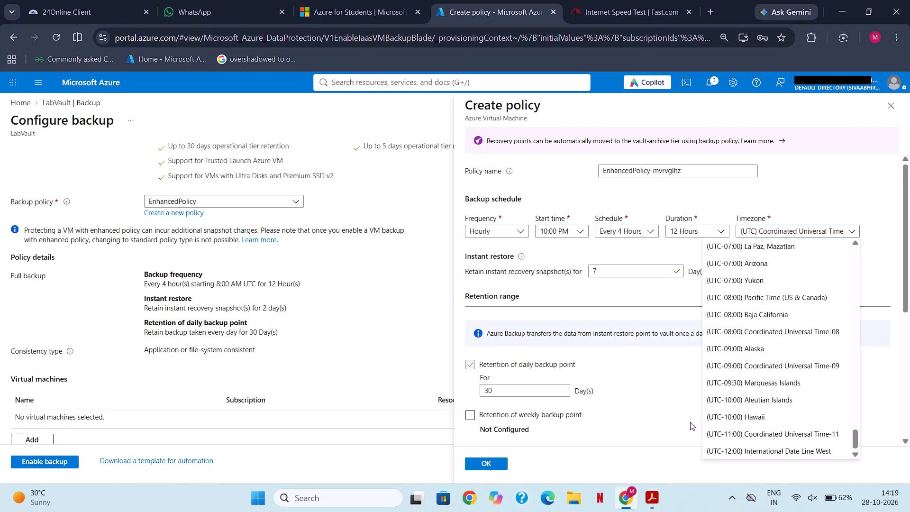
scroll(745, 347, "up", 1)
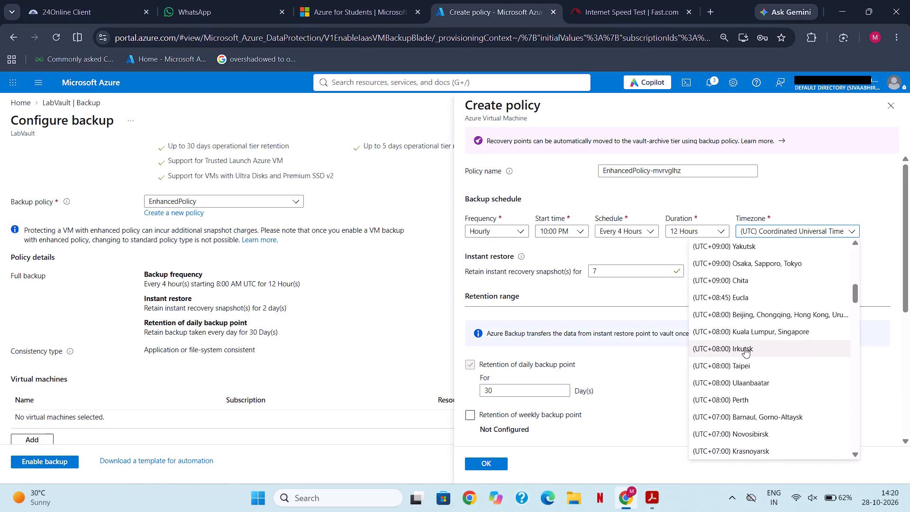
scroll(745, 347, "up", 3)
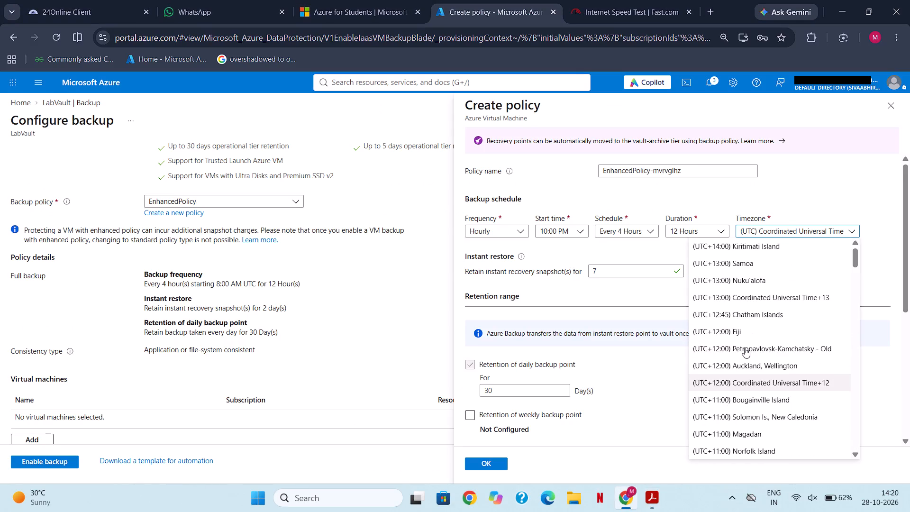
scroll(745, 347, "up", 1)
scroll(745, 347, "down", 1)
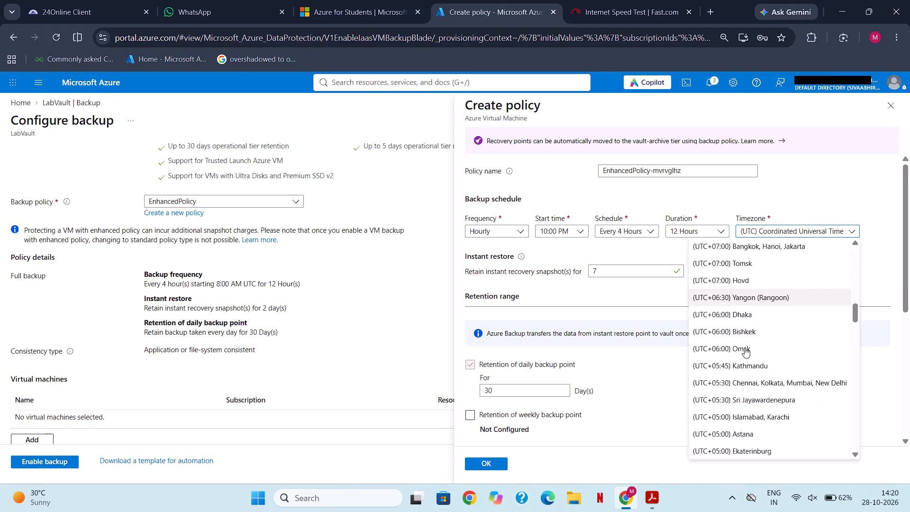
scroll(745, 347, "down", 1)
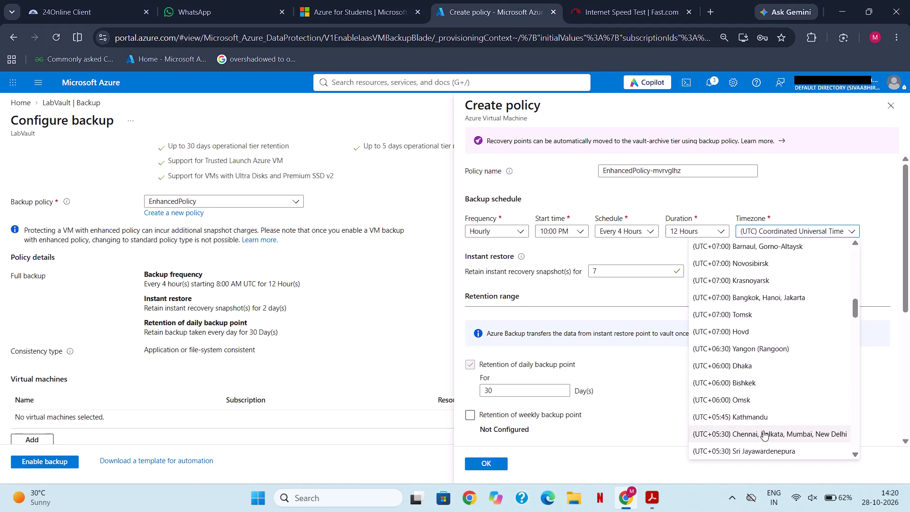
left_click(763, 430)
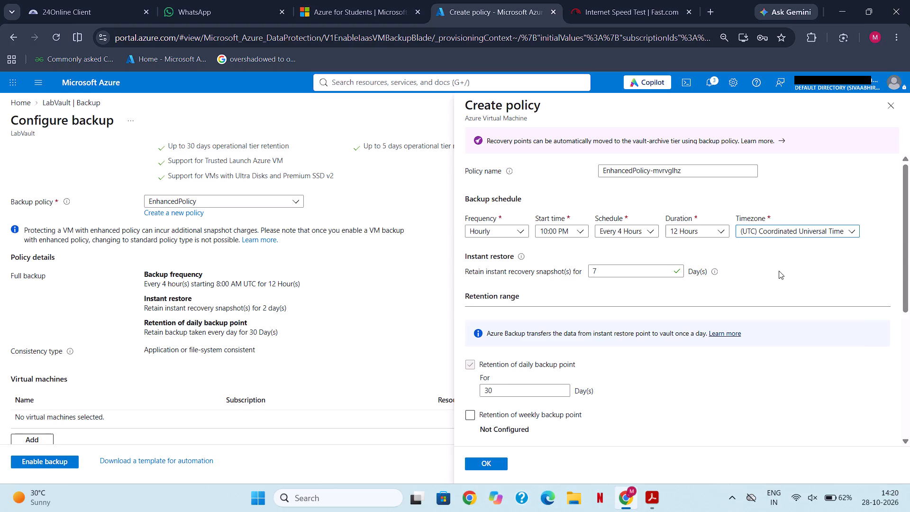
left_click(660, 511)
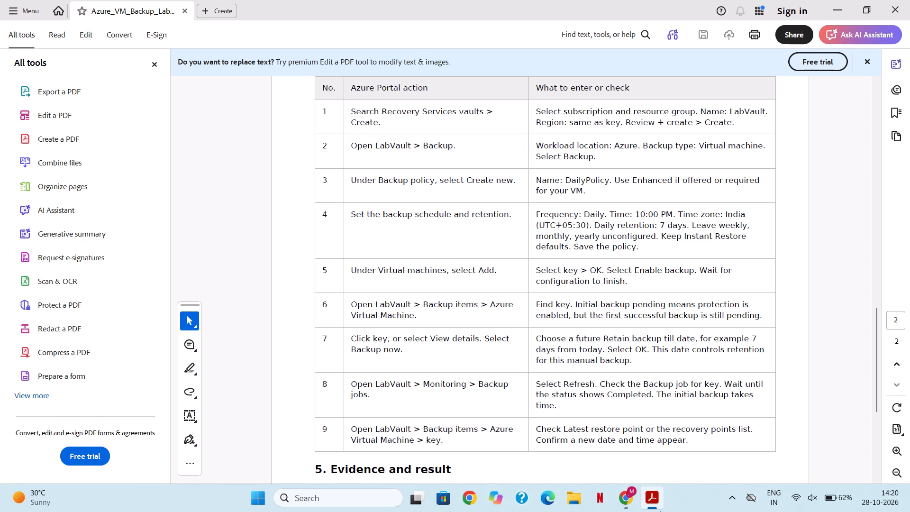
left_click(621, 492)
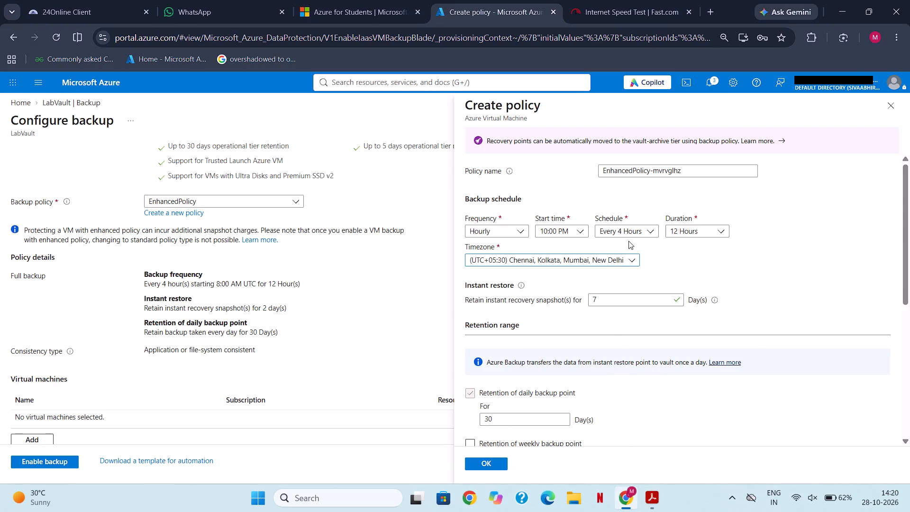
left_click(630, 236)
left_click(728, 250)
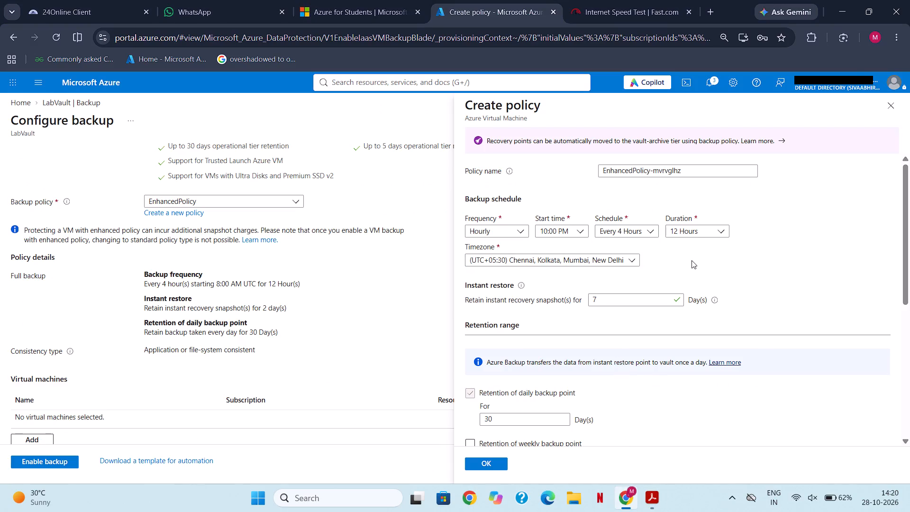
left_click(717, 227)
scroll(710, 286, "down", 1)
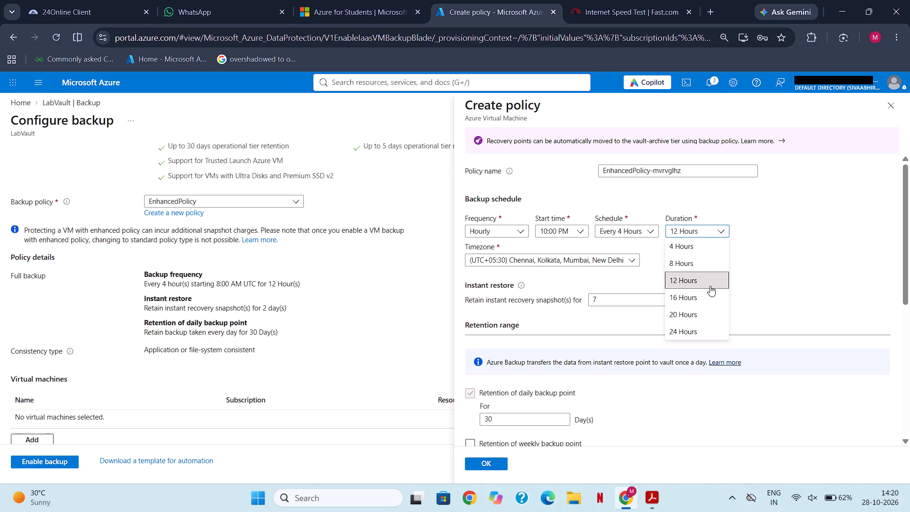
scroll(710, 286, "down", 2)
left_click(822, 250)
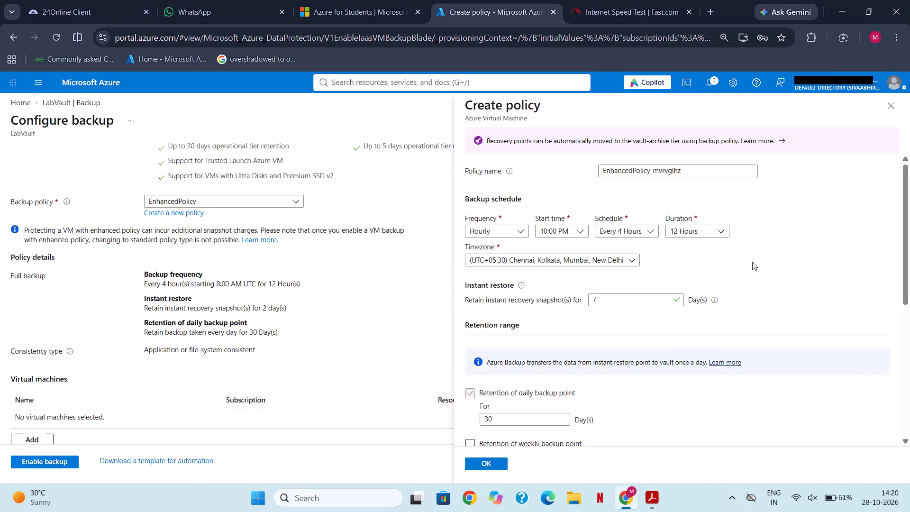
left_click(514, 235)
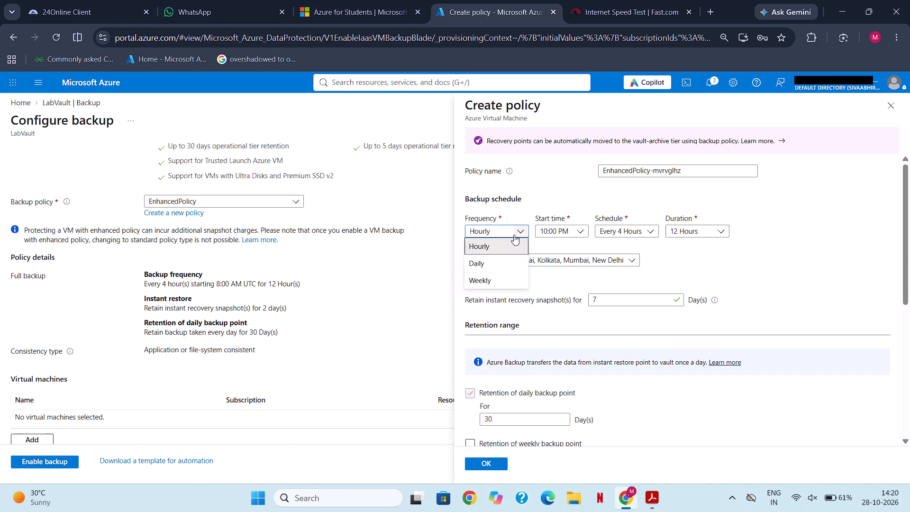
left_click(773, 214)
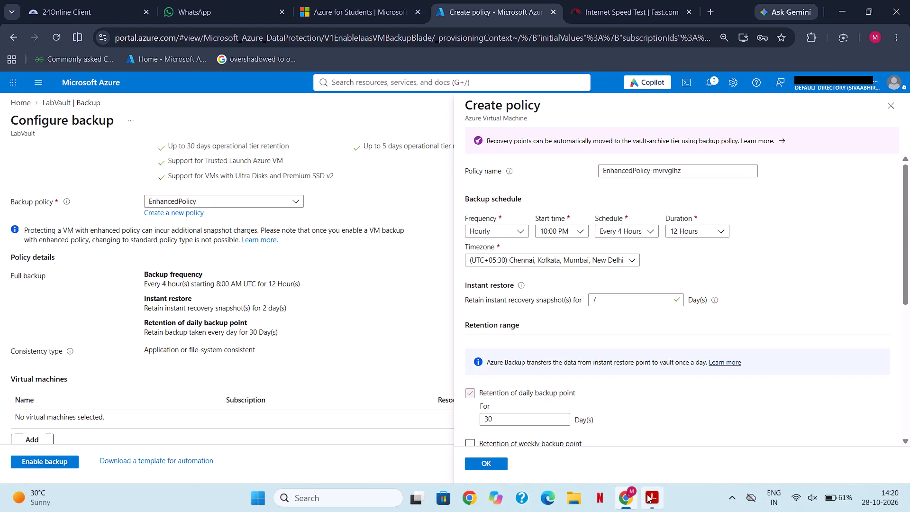
Recheck the schedule in the lab guide PDF and set the policy's backup frequency to Daily in the Azure portal.
left_click(647, 494)
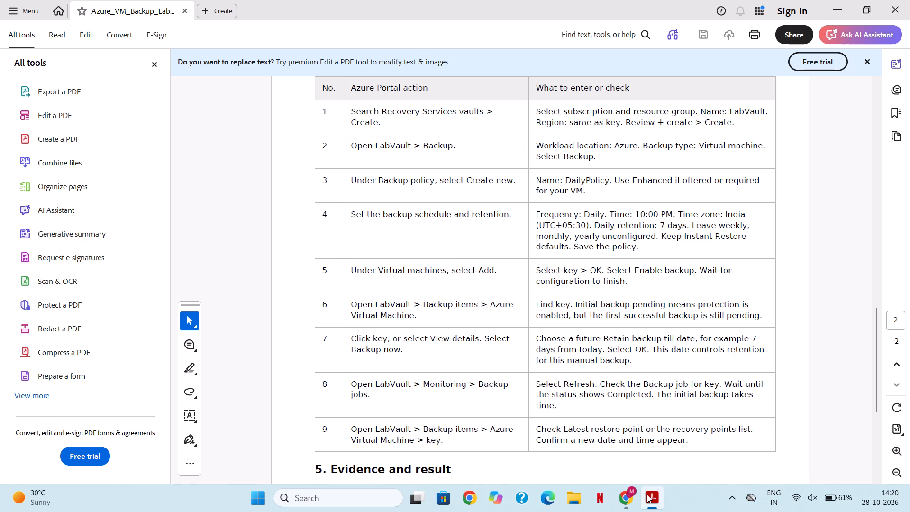
left_click(628, 494)
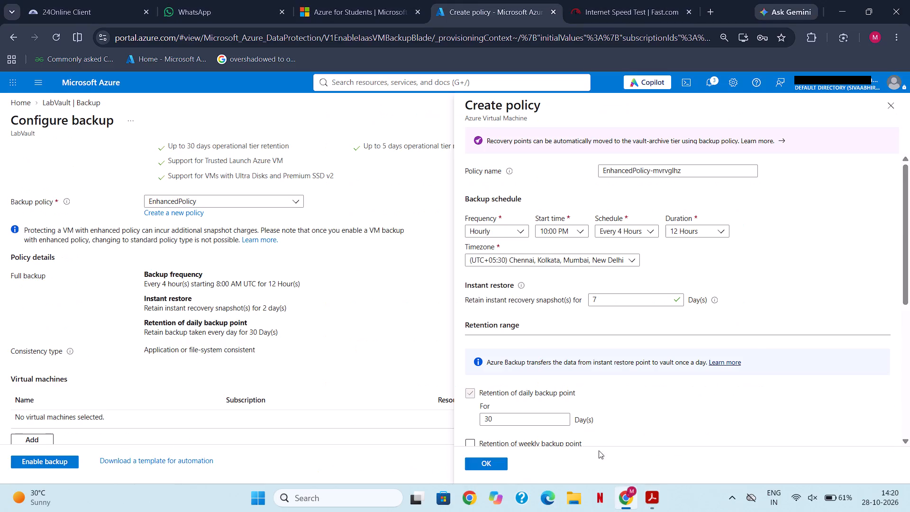
left_click(509, 234)
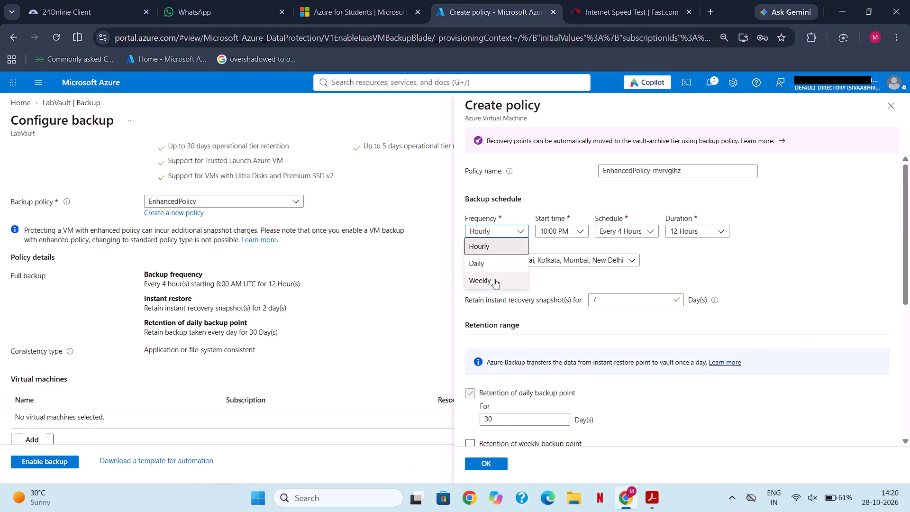
left_click(498, 260)
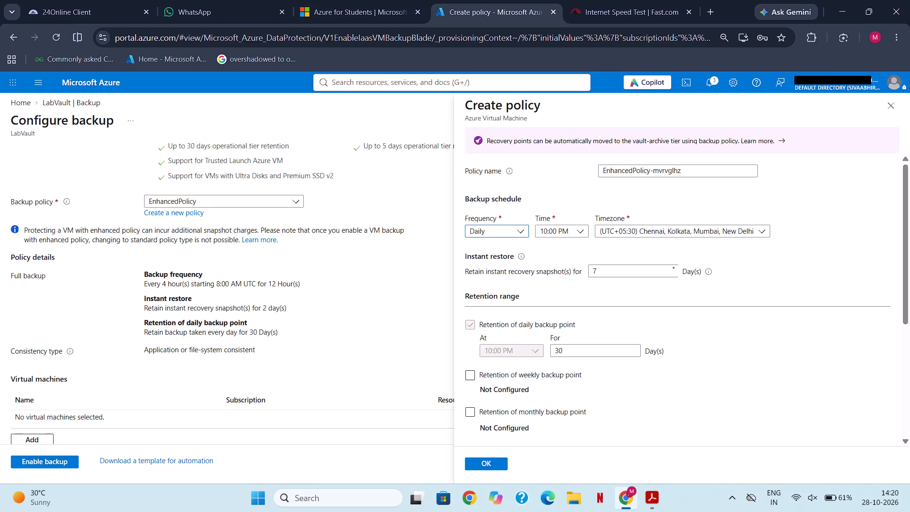
Check the retention values in the lab guide PDF and set the new policy's daily backup point retention to 7 days in the Azure portal.
scroll(756, 277, "down", 1)
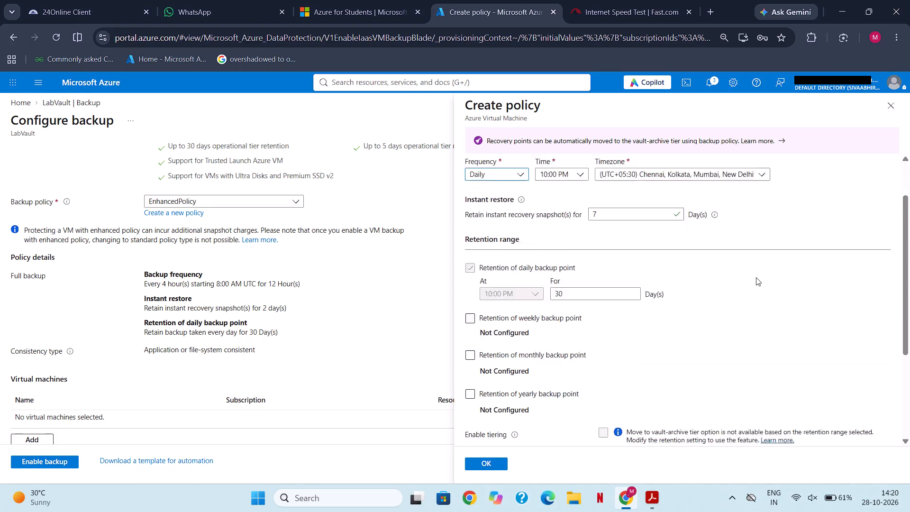
scroll(756, 277, "down", 1)
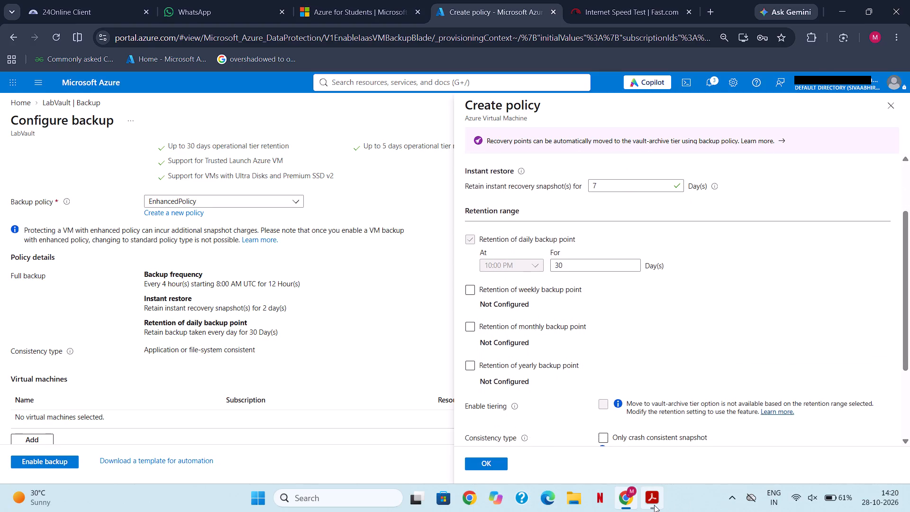
left_click(654, 505)
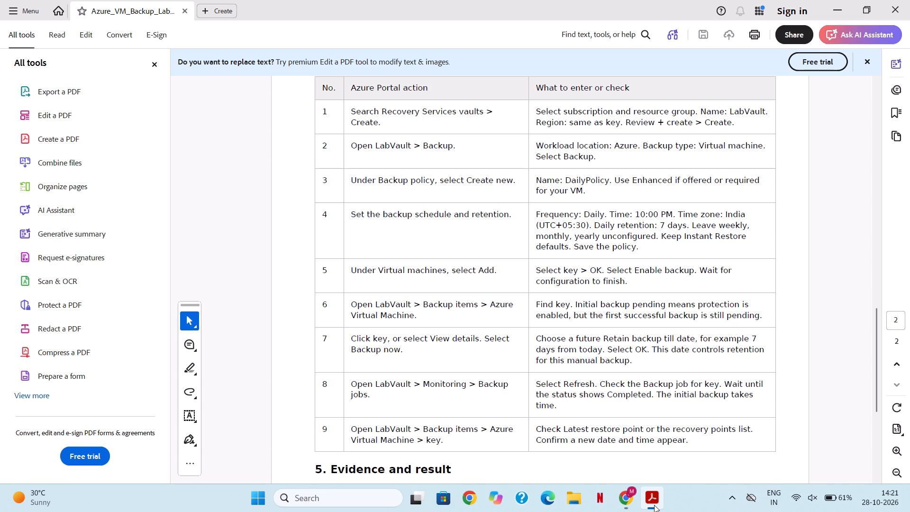
left_click(623, 500)
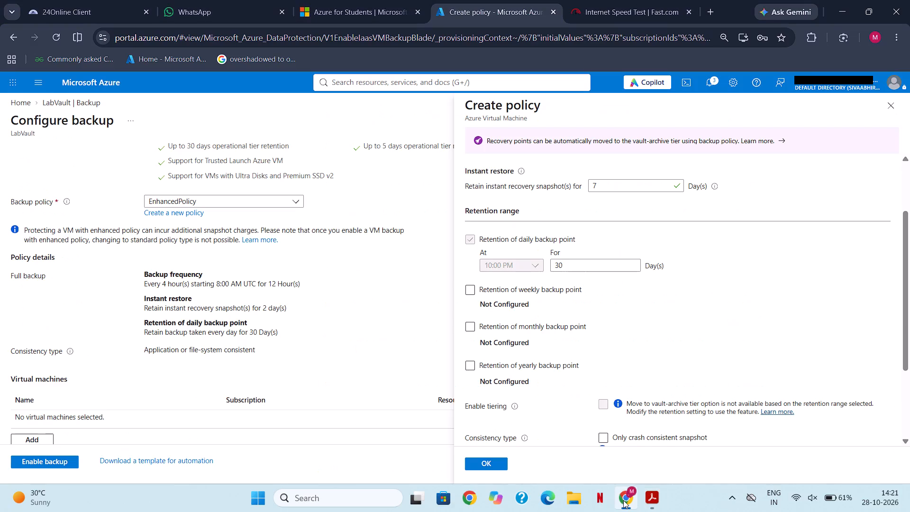
scroll(614, 384, "down", 3)
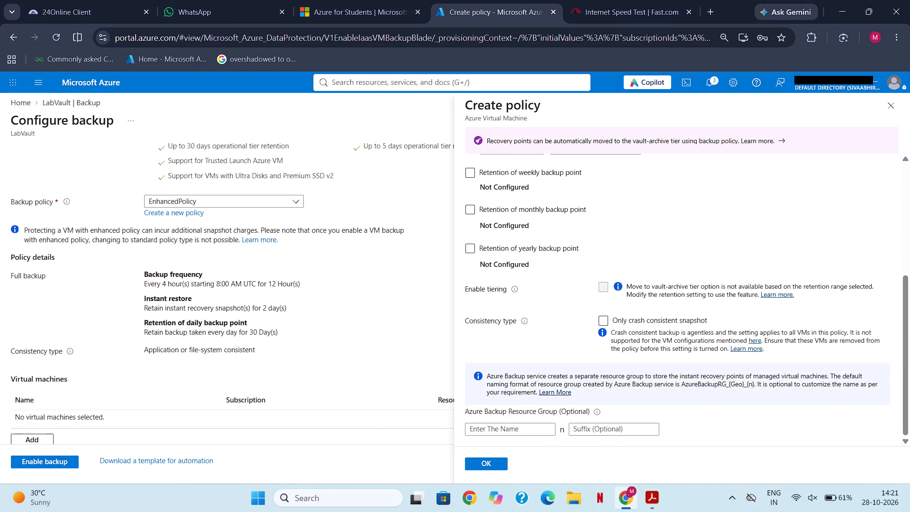
scroll(614, 384, "up", 2)
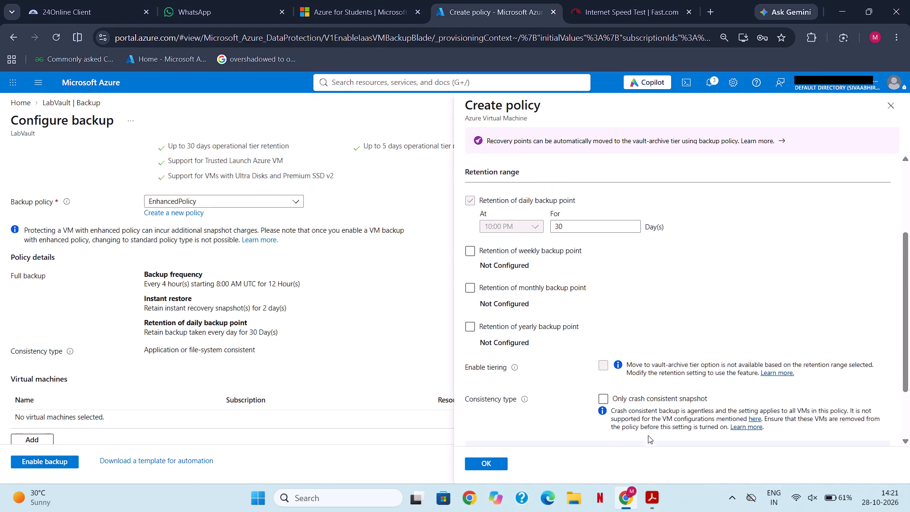
left_click(649, 506)
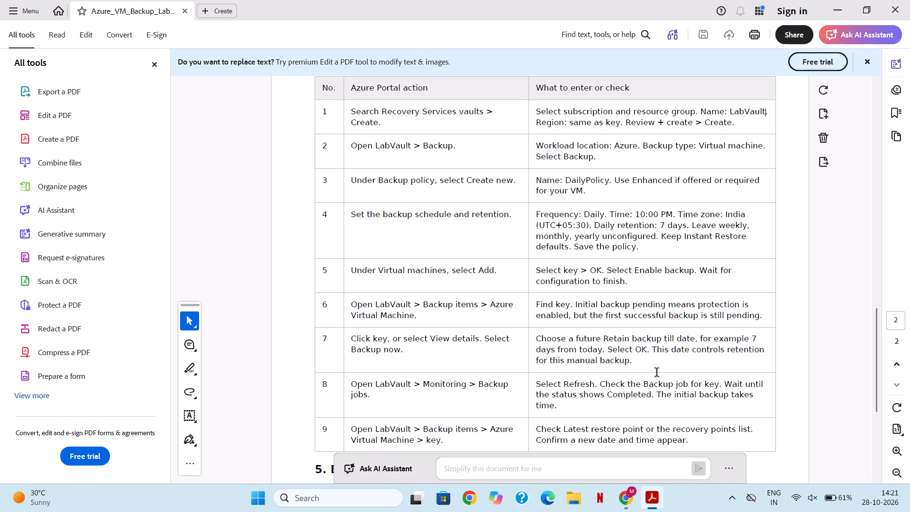
left_click(616, 504)
left_click(592, 231)
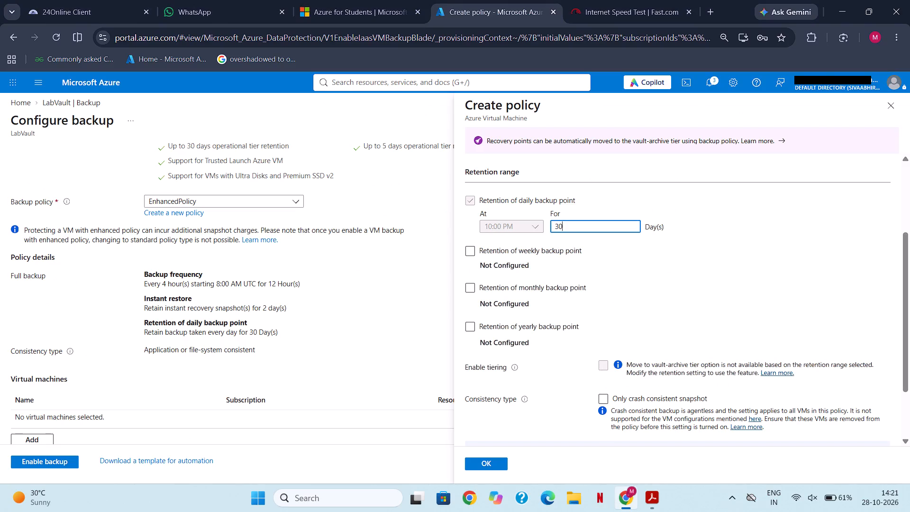
key("BackSpace")
key("BackSpace")
key("7")
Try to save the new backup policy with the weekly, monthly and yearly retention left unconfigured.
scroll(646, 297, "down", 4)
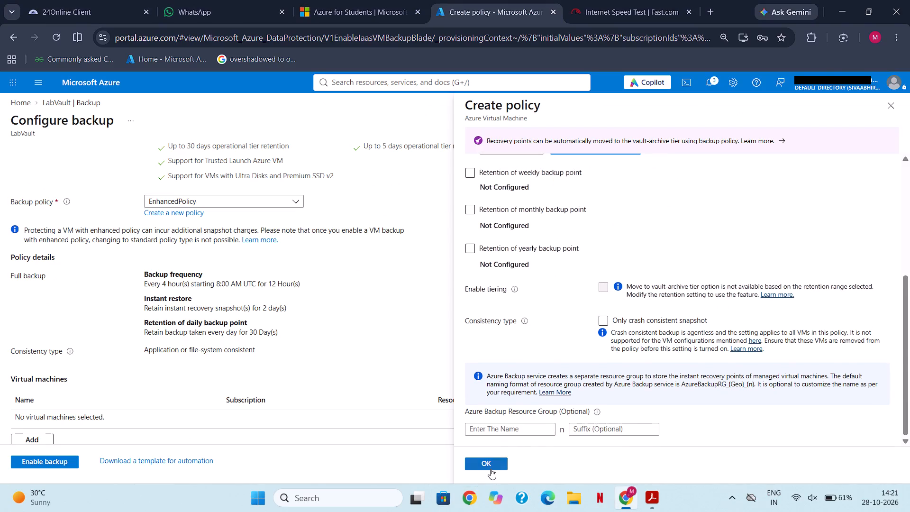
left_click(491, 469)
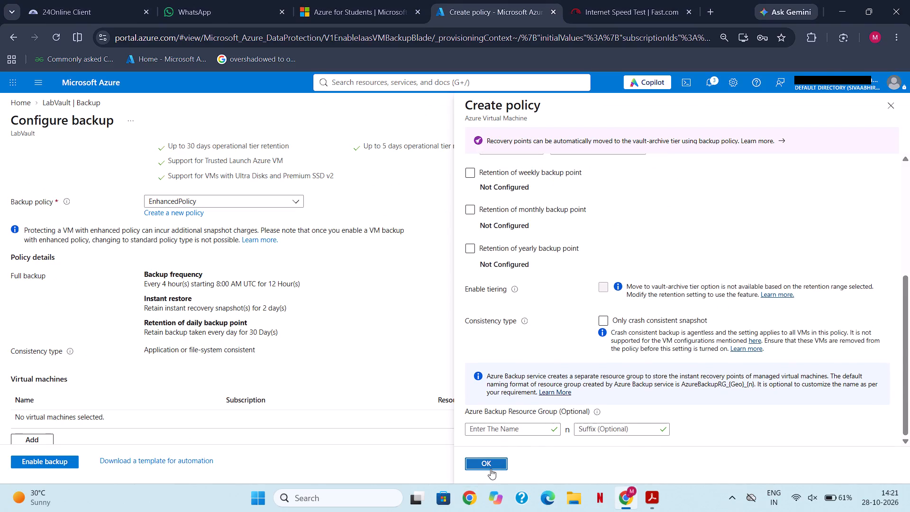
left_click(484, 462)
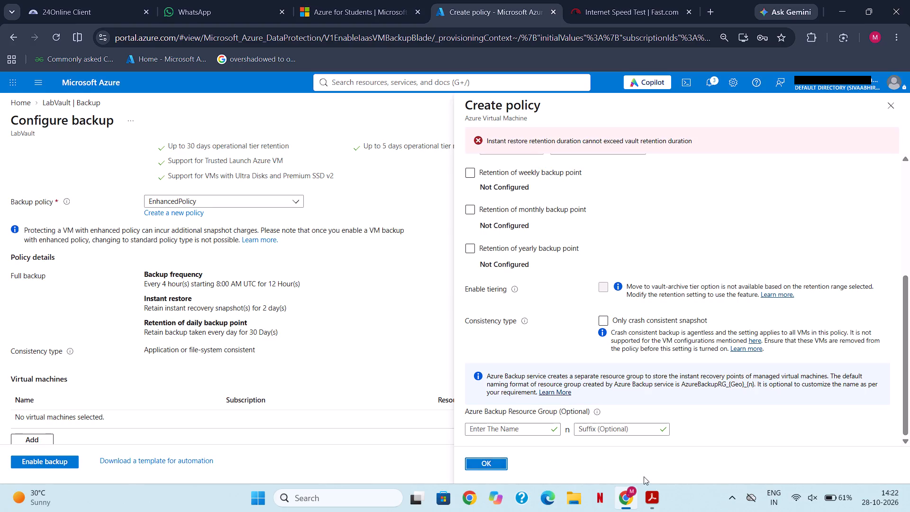
Recheck the lab guide PDF and review the new policy's name, schedule, instant restore and retention settings in the Azure portal.
left_click(651, 487)
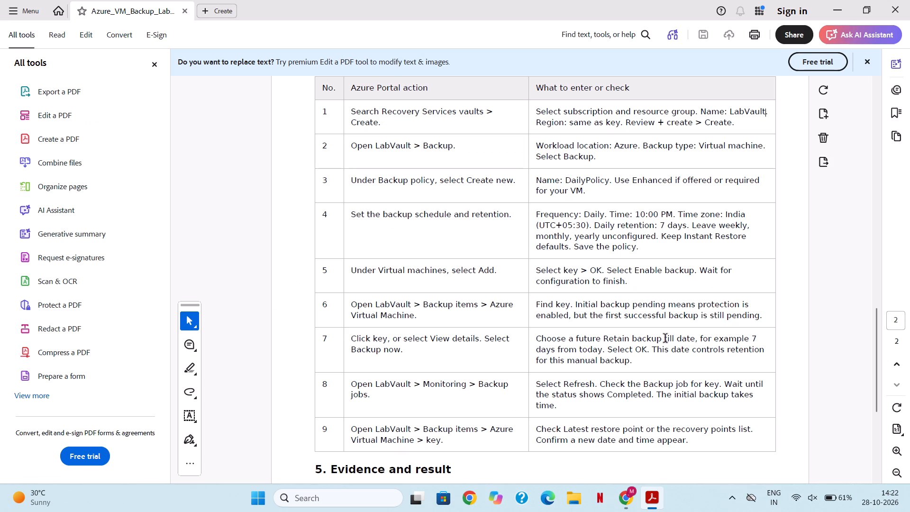
left_click(637, 509)
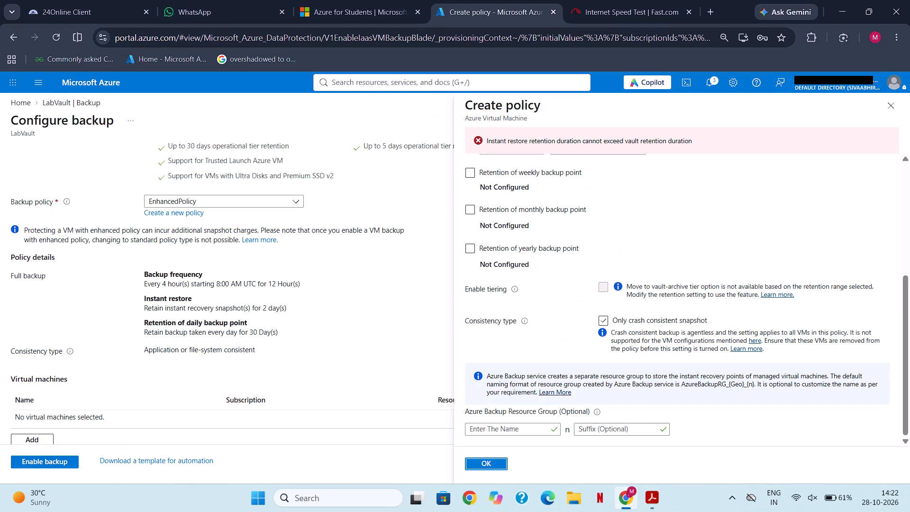
scroll(638, 283, "up", 2)
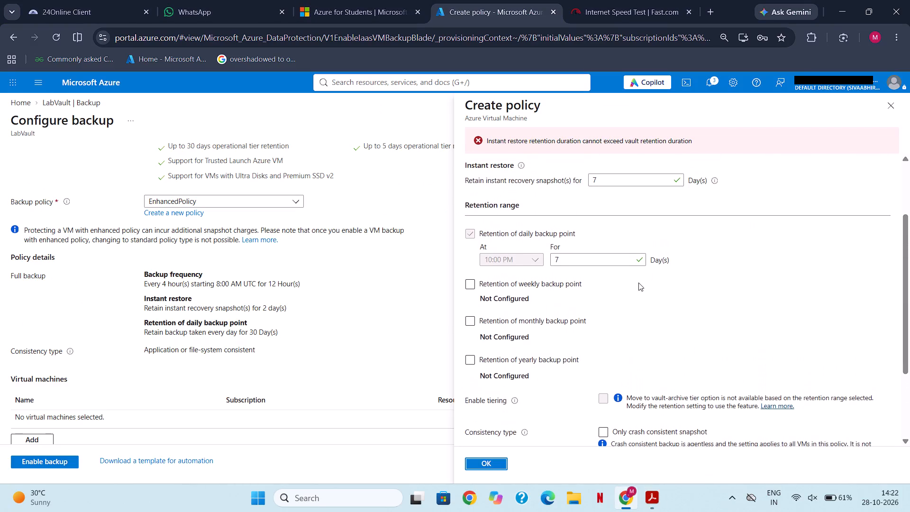
scroll(638, 283, "up", 2)
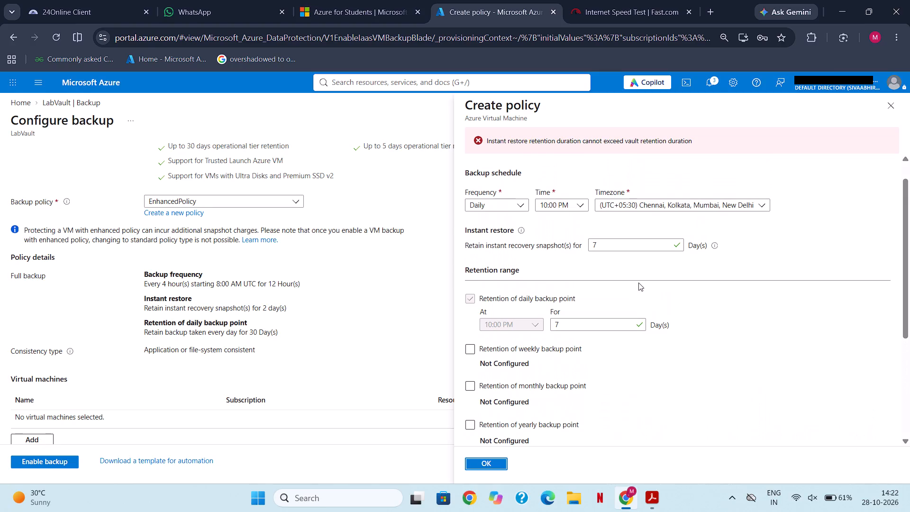
scroll(638, 283, "up", 2)
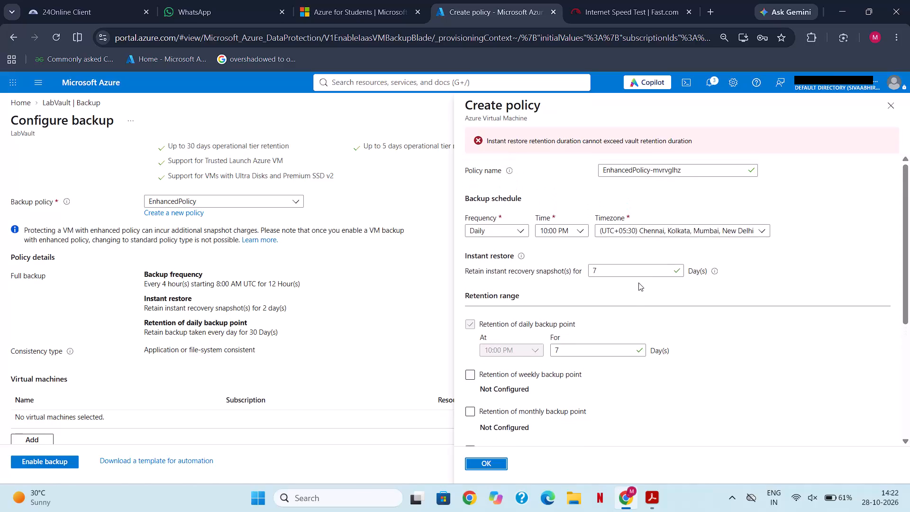
scroll(638, 283, "up", 1)
left_click(708, 169)
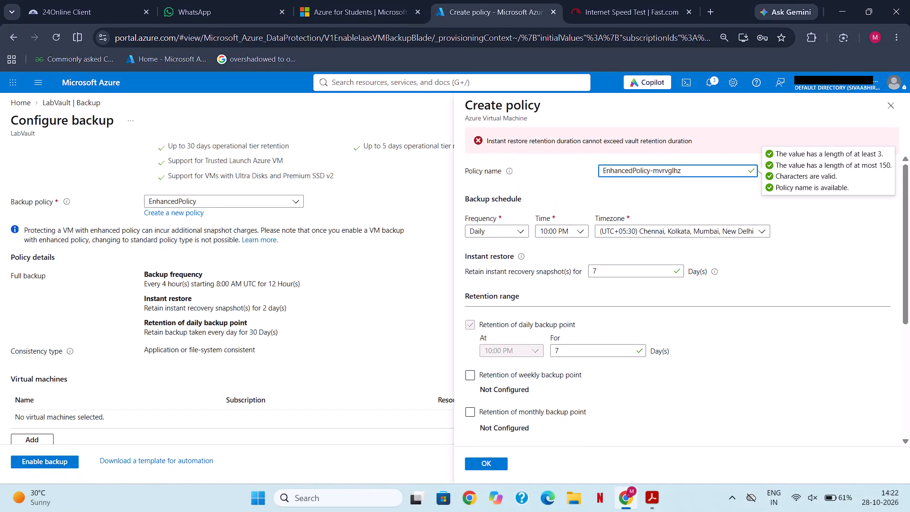
left_click(705, 190)
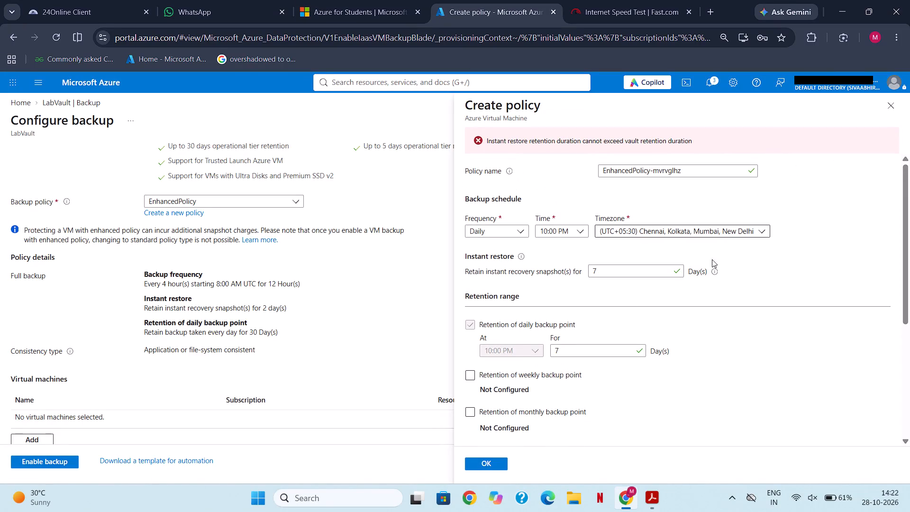
Copy the name DailyPolicy from the lab guide PDF and set it as the new policy's name in the Azure portal.
left_click(654, 504)
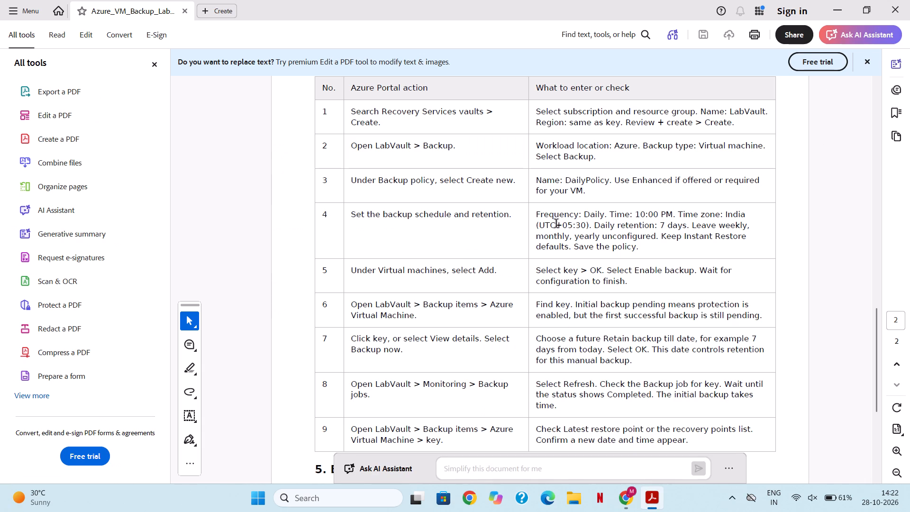
left_click_drag(568, 182, 604, 183)
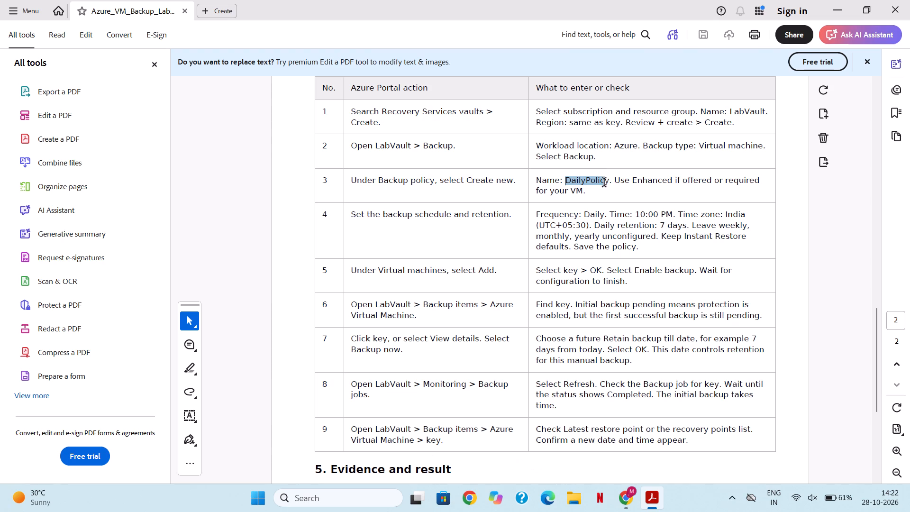
left_click_drag(604, 183, 609, 184)
key("ctrl+c")
key("ctrl+c")
key("ctrl+c")
key("ctrl+c")
left_click(793, 285)
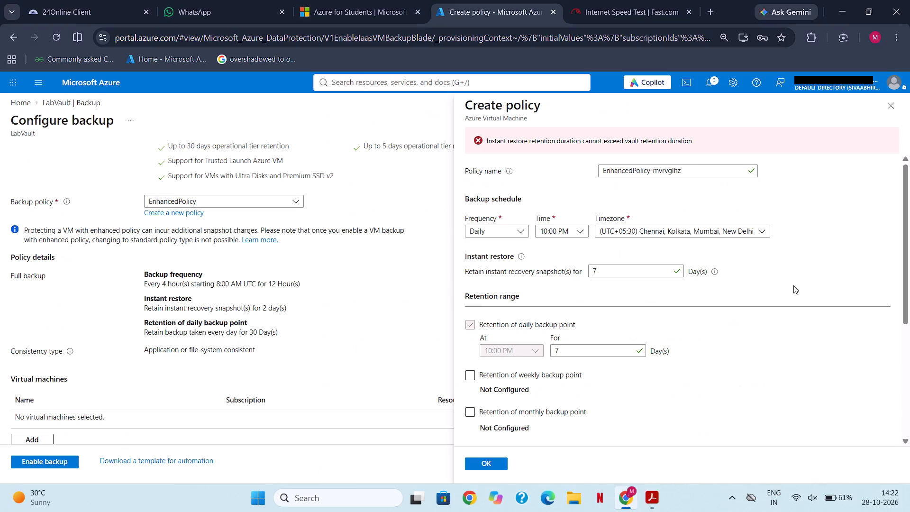
left_click(686, 174)
key("ctrl+a")
key("ctrl+v")
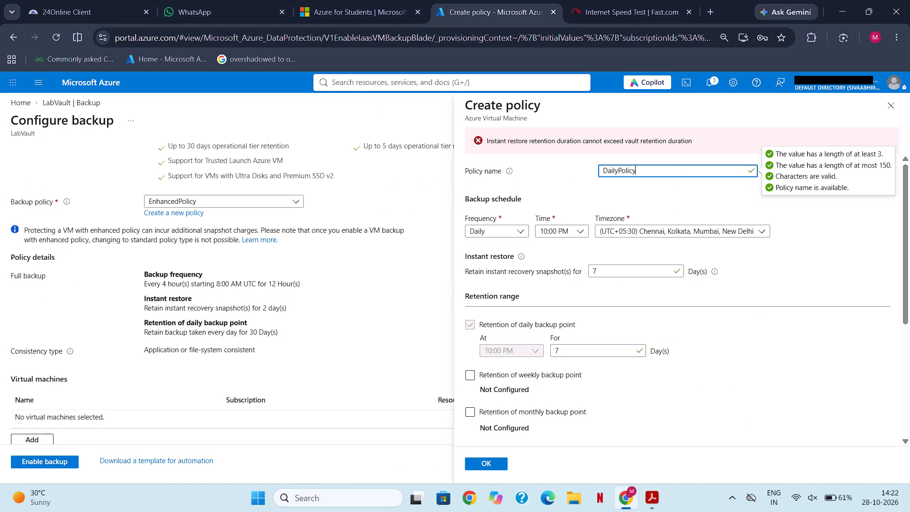
left_click(713, 189)
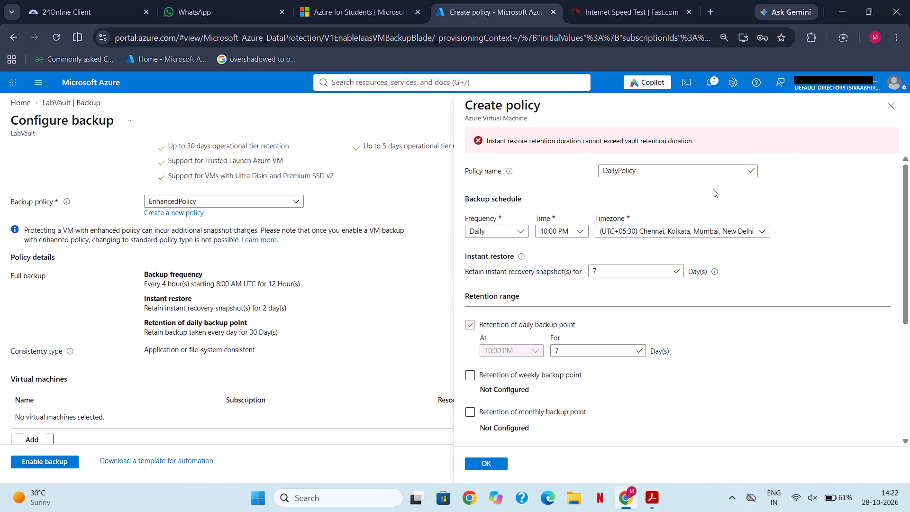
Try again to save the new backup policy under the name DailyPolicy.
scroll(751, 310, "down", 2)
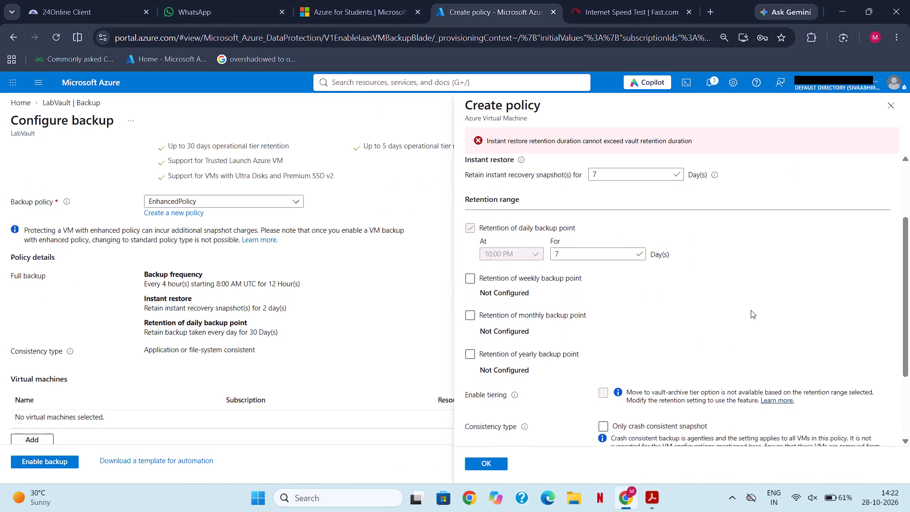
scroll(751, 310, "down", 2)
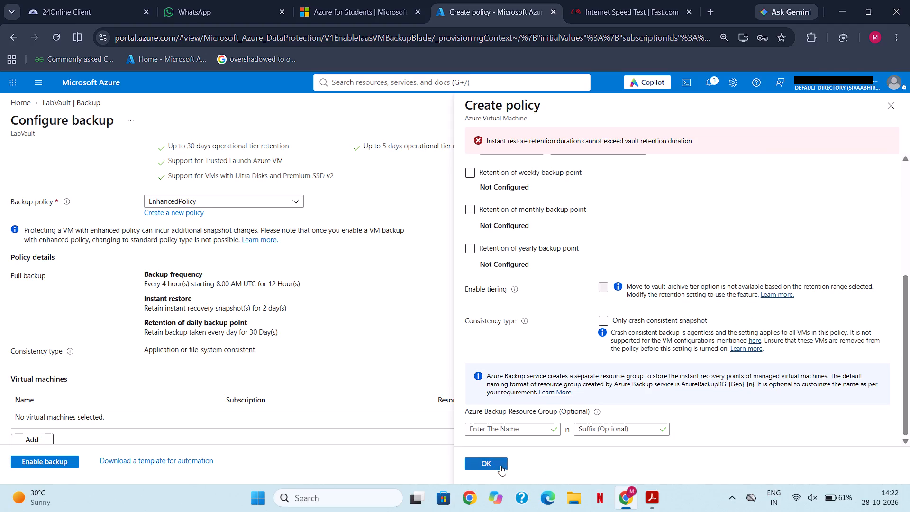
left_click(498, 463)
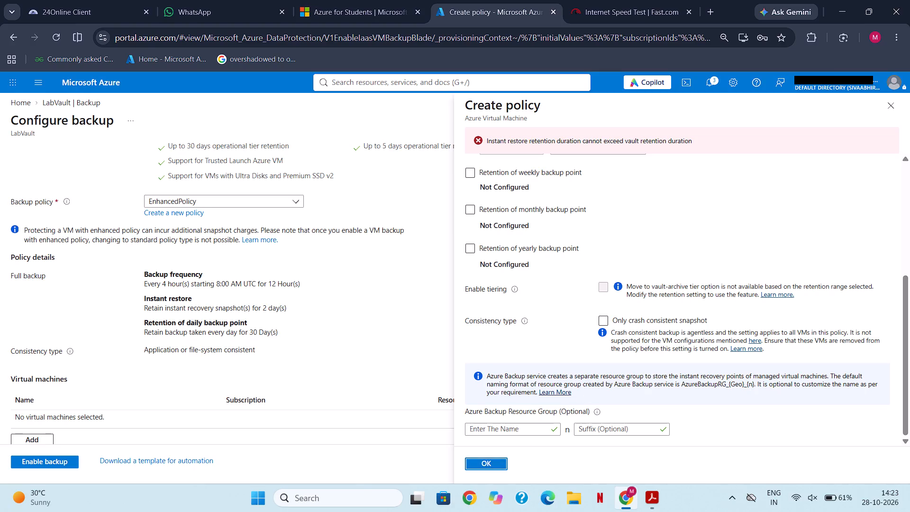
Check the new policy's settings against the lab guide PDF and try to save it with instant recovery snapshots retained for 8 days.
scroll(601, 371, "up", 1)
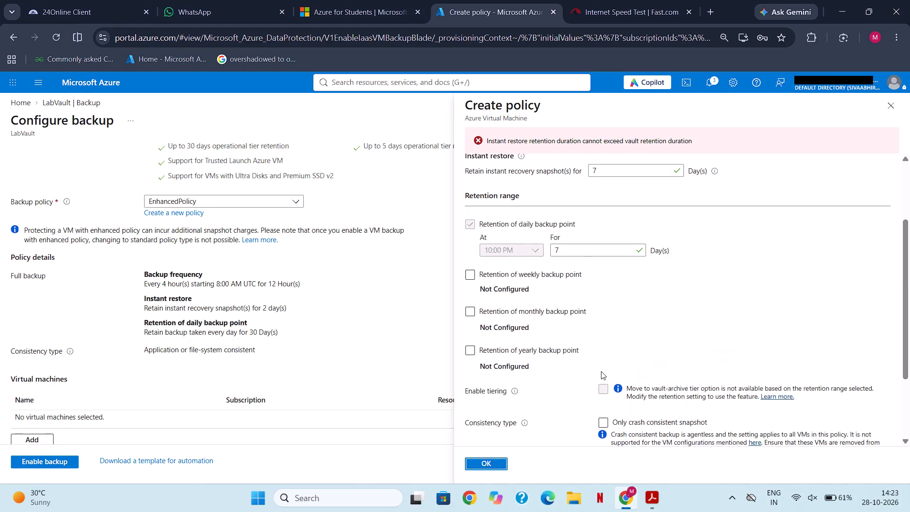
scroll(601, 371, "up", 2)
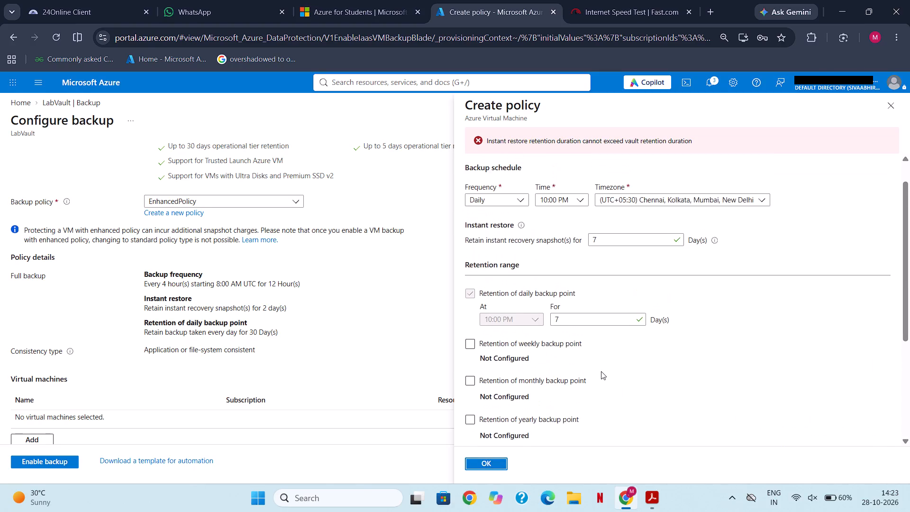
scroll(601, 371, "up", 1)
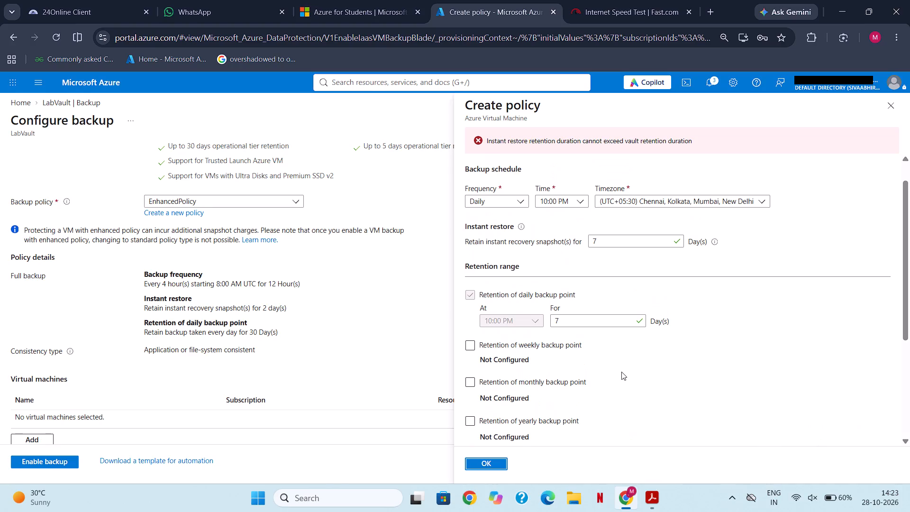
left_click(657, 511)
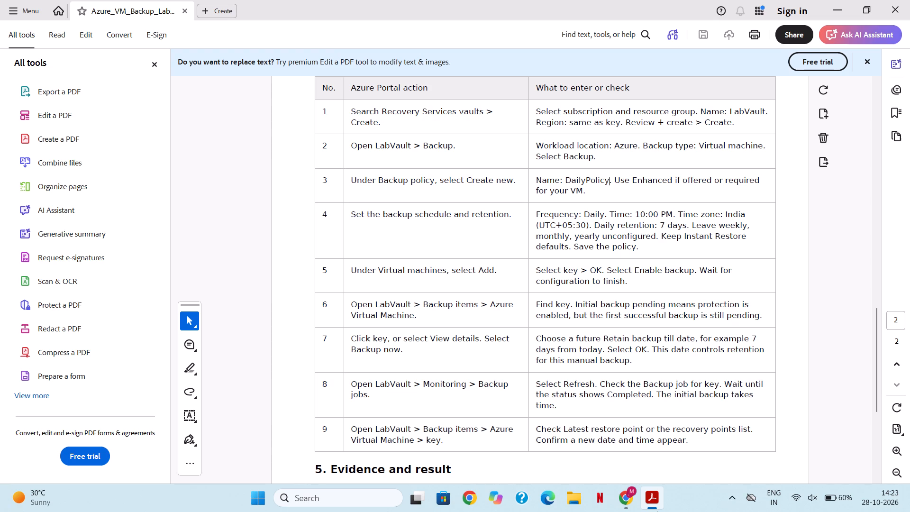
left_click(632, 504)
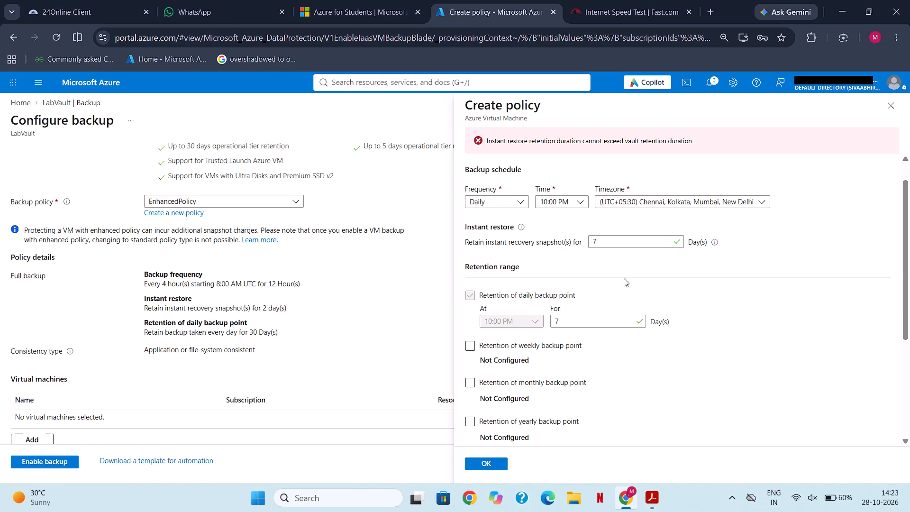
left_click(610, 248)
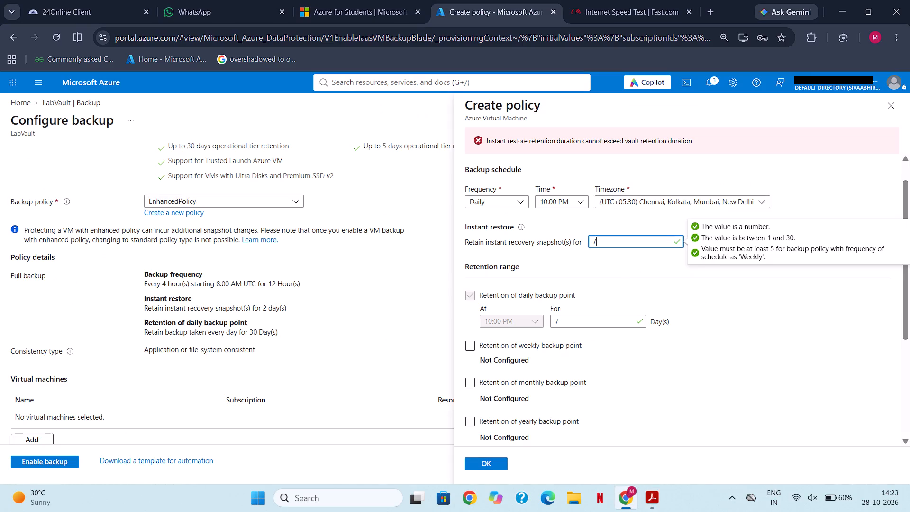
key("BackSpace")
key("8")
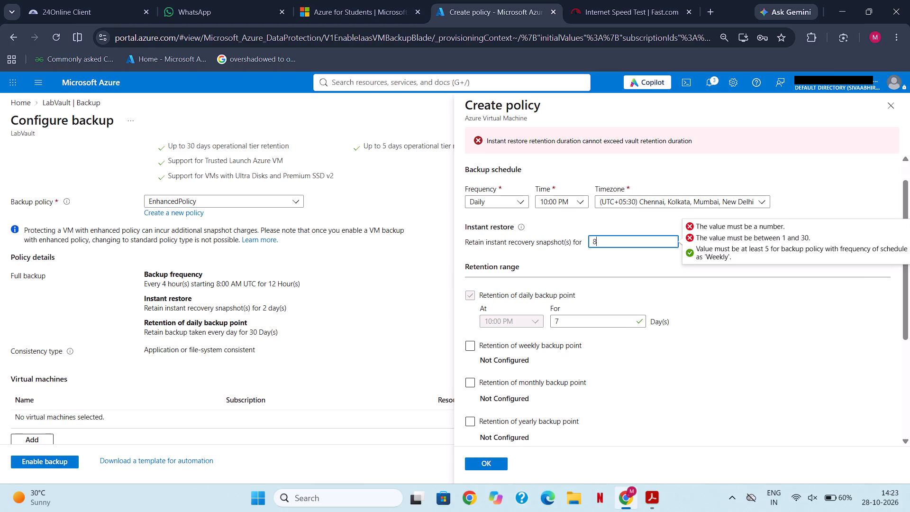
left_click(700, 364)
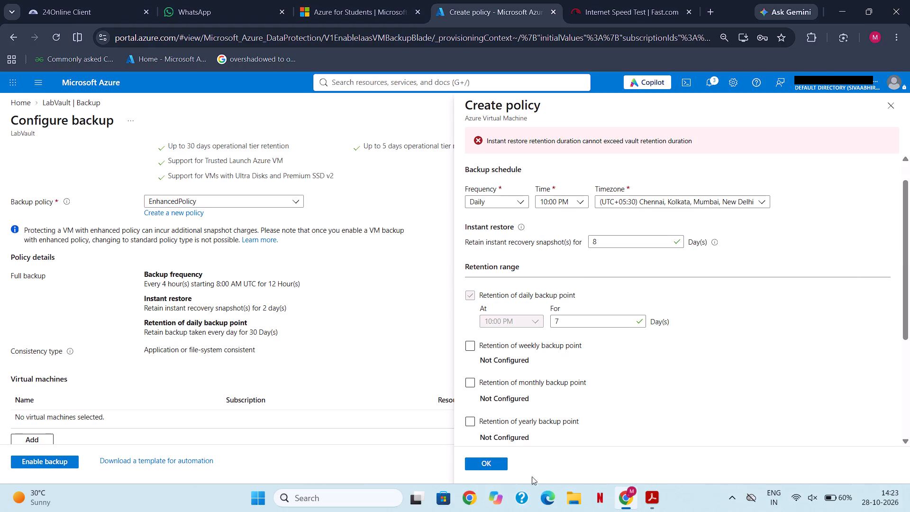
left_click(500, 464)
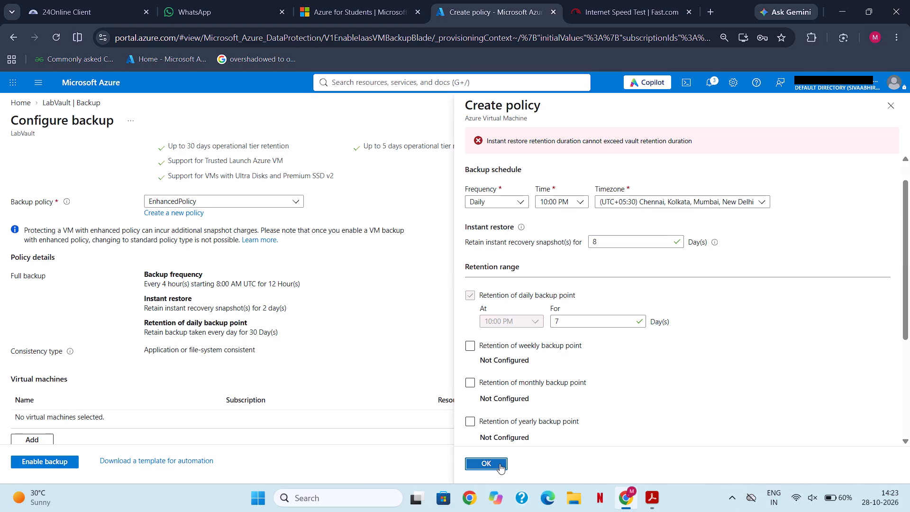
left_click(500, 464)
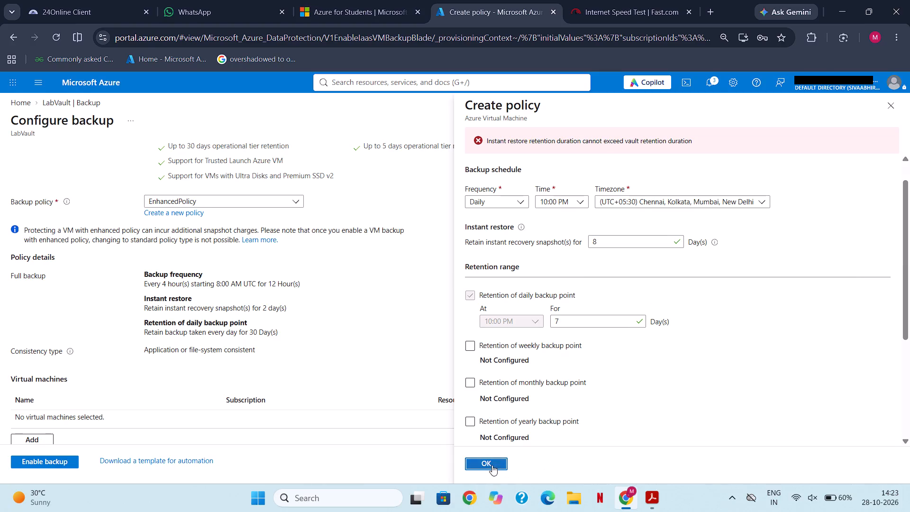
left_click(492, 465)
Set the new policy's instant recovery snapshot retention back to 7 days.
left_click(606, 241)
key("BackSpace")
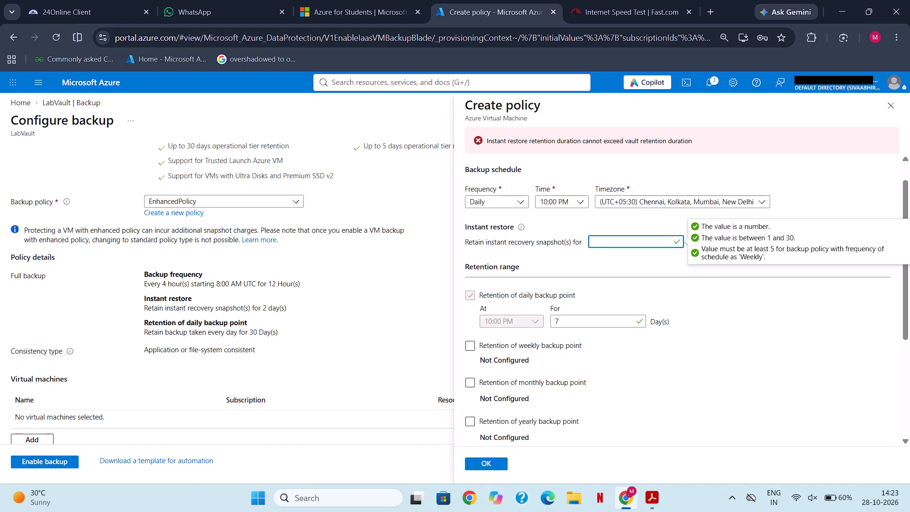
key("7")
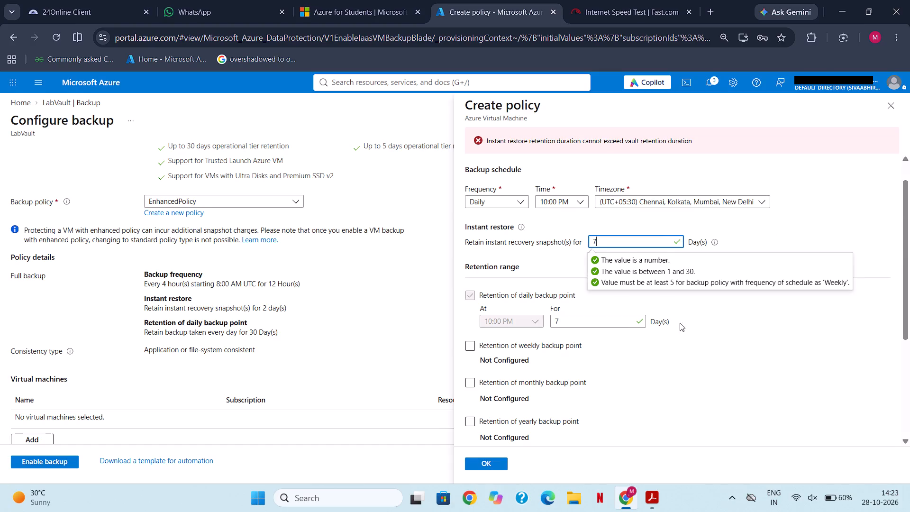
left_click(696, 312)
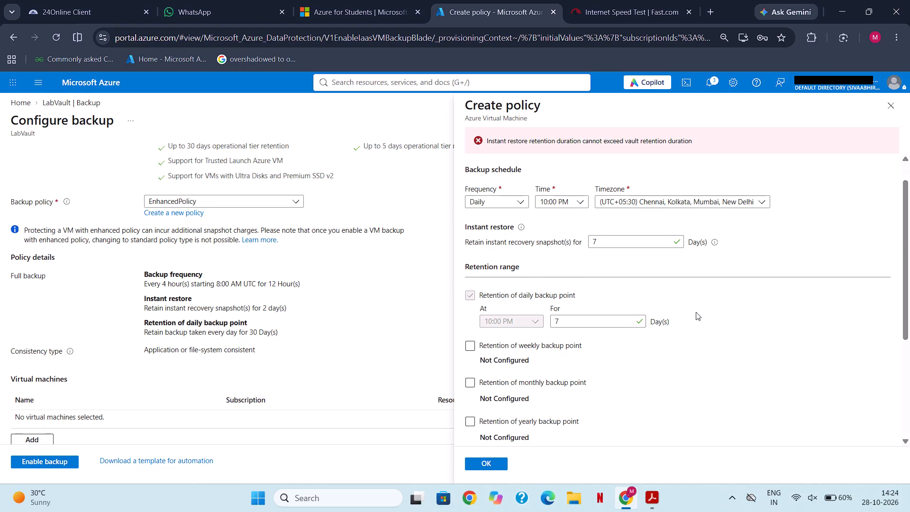
Capture a screenshot of the Create policy form from the error banner down through the policy name, schedule, instant restore and retention settings.
scroll(696, 312, "down", 3)
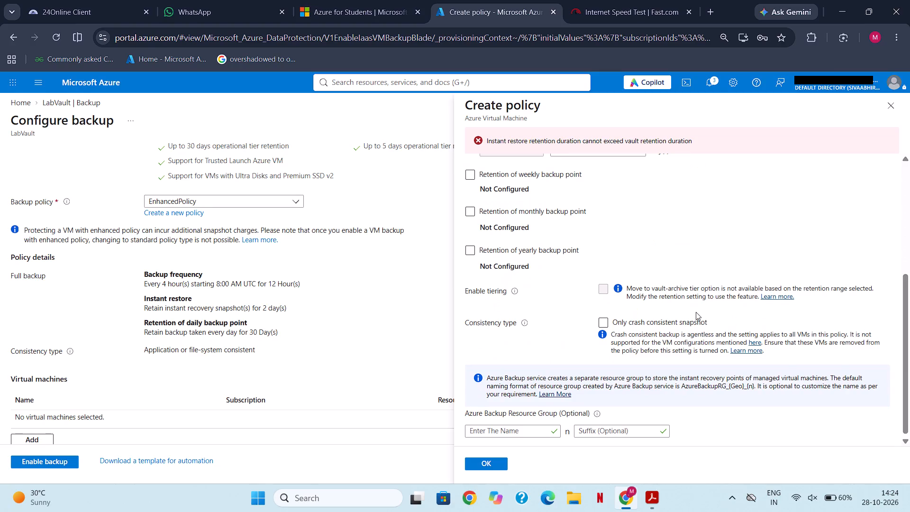
scroll(696, 312, "down", 1)
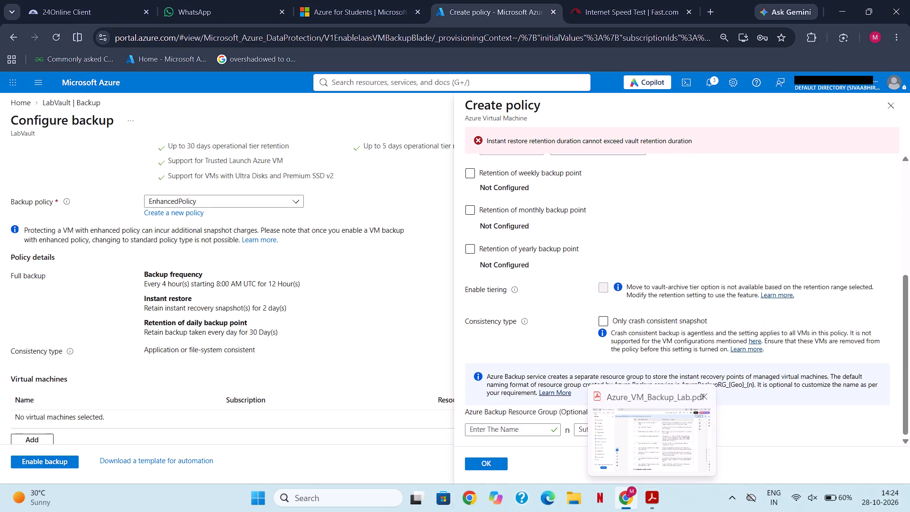
scroll(673, 251, "up", 4)
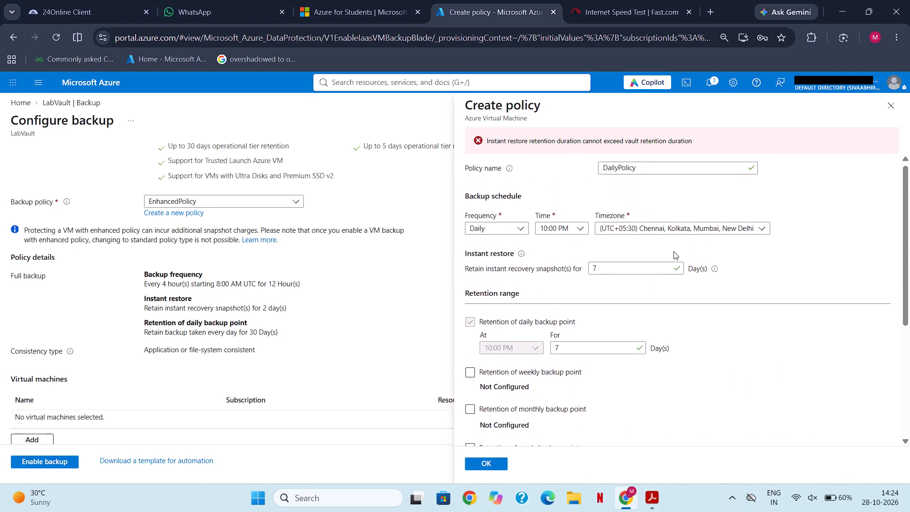
scroll(673, 251, "up", 1)
key("minus")
key("Print")
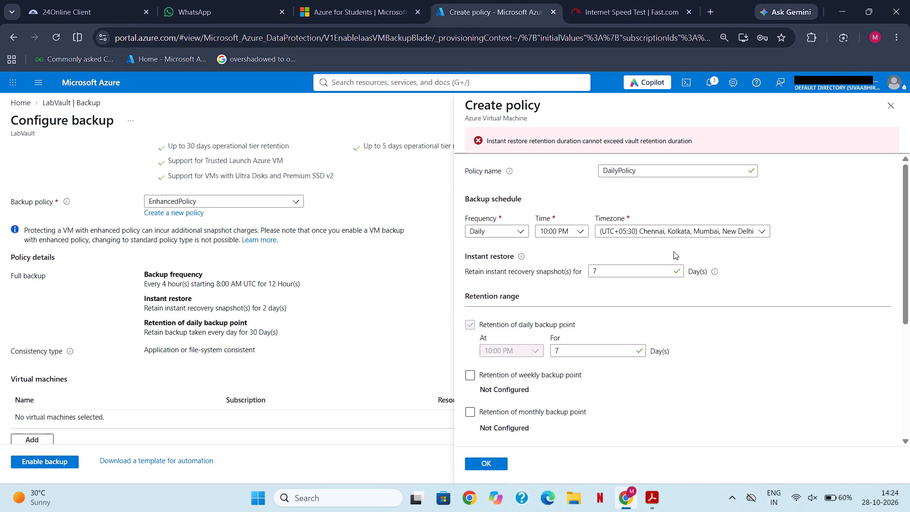
left_click_drag(459, 125, 909, 348)
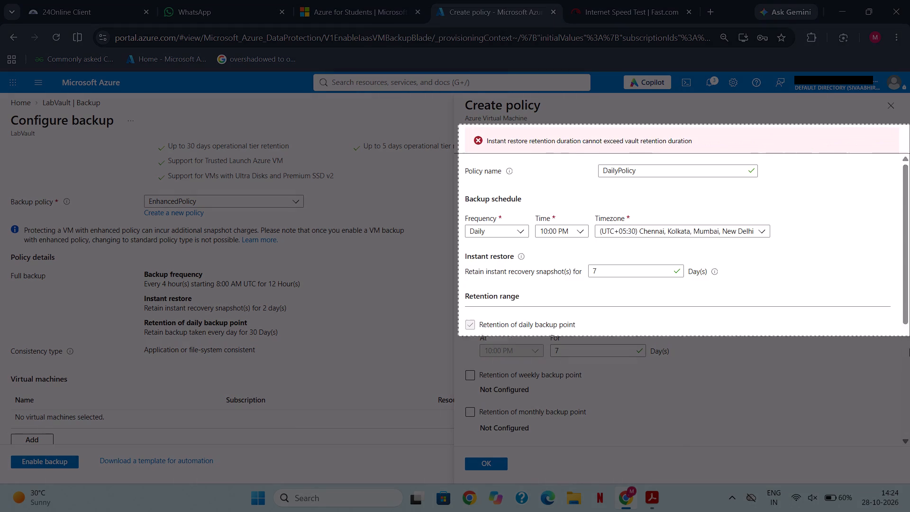
left_click_drag(909, 348, 883, 443)
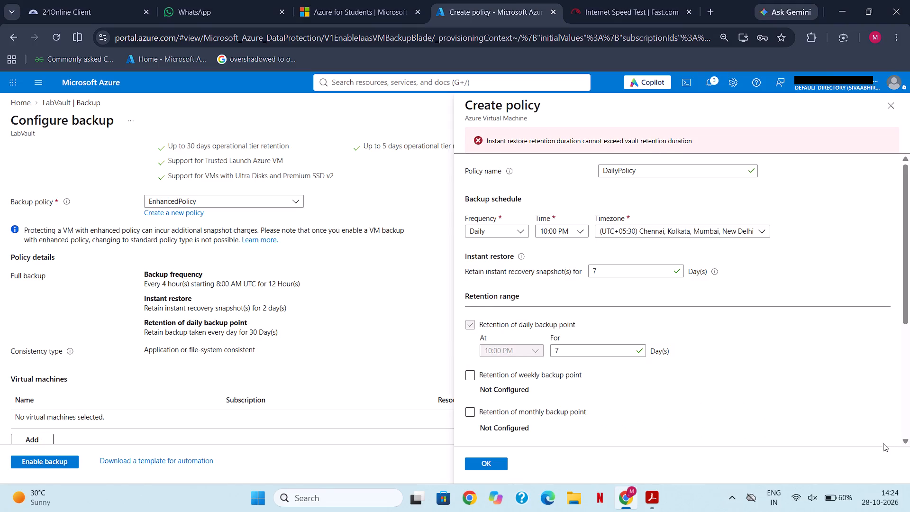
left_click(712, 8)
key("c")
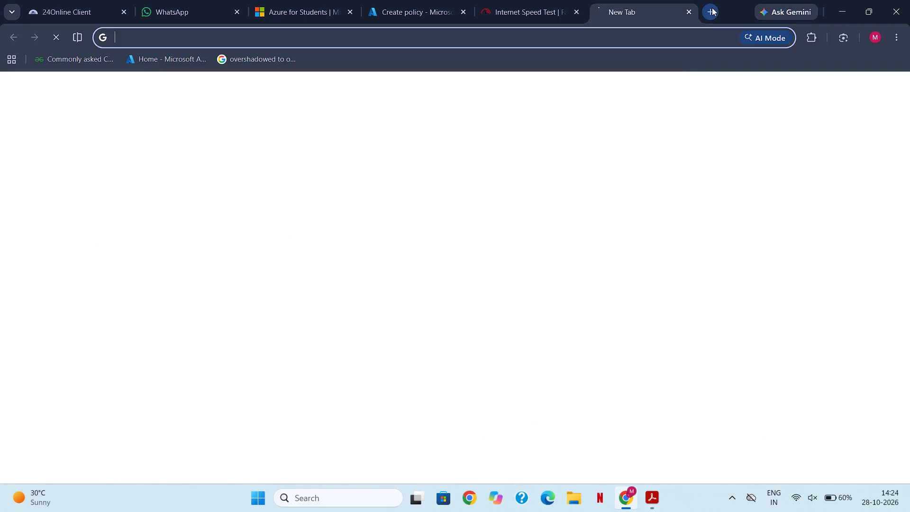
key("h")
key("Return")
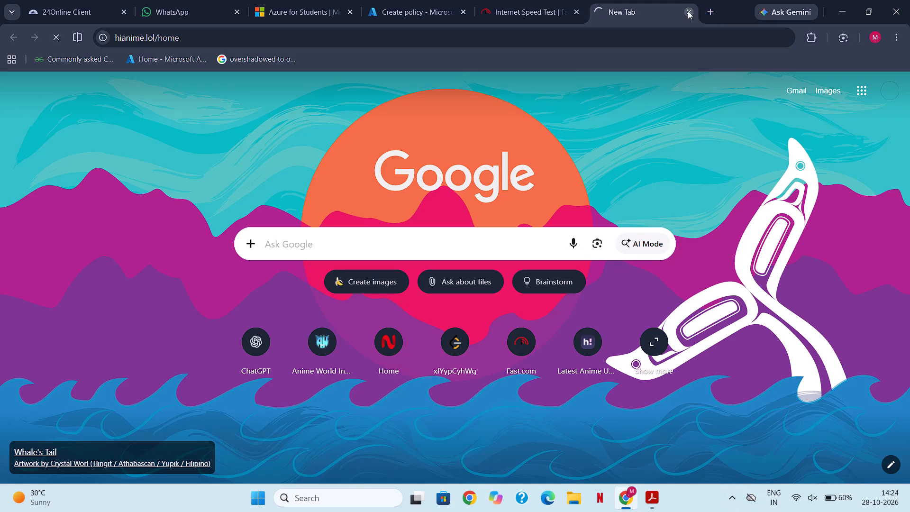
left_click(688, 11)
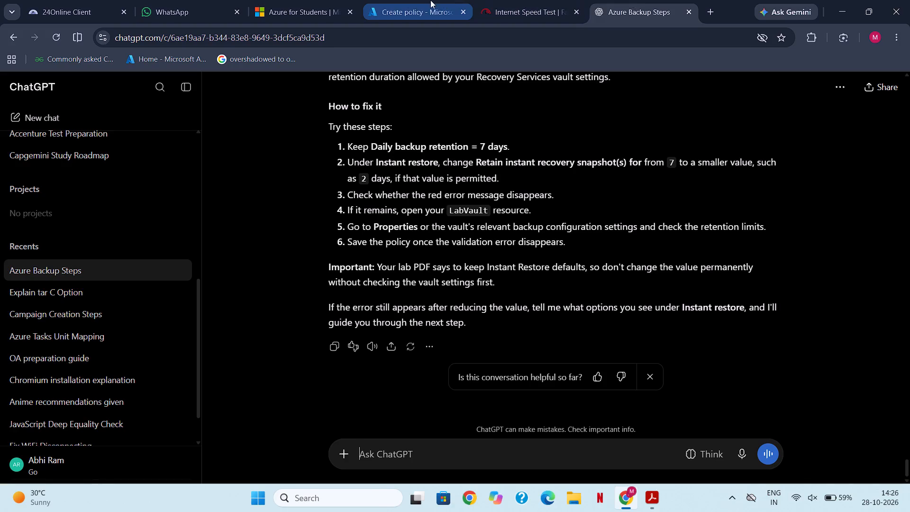
In the Create policy form, set the instant recovery snapshot retention to 2 days and save DailyPolicy.
left_click(408, 0)
left_click(618, 273)
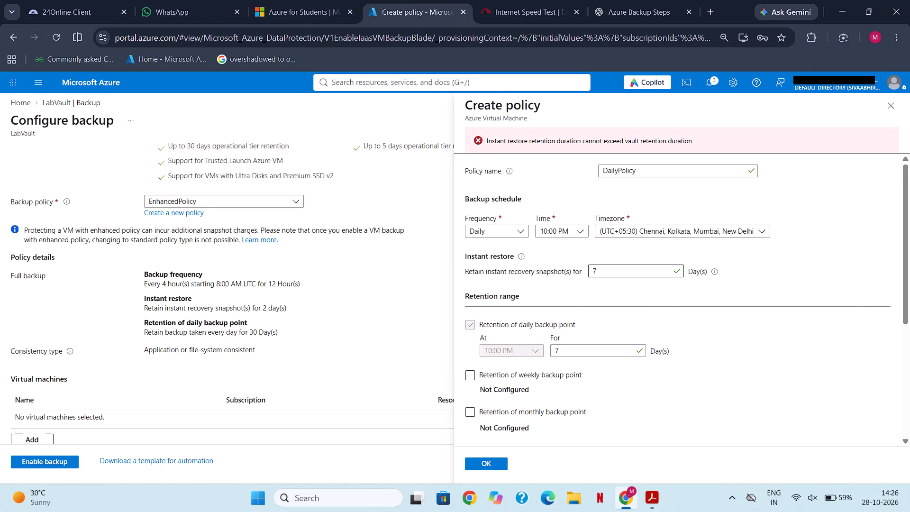
key("BackSpace")
key("2")
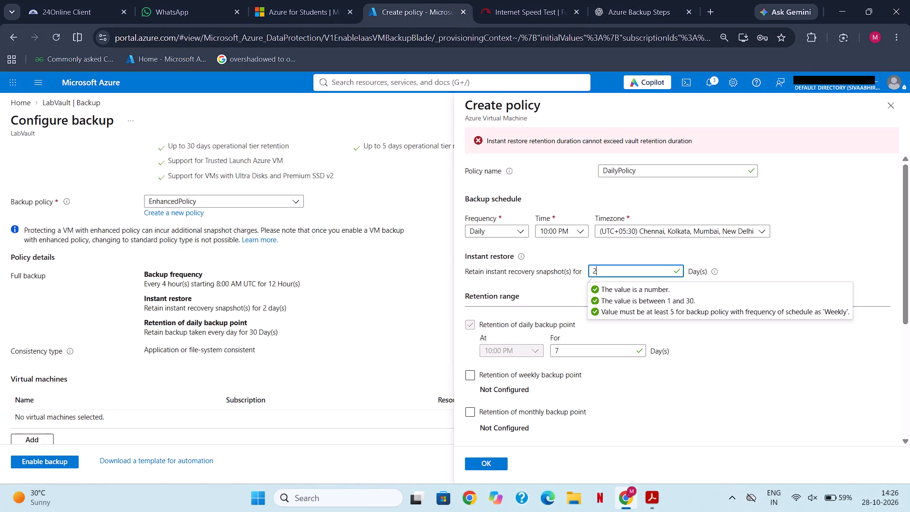
left_click(693, 363)
scroll(693, 363, "down", 2)
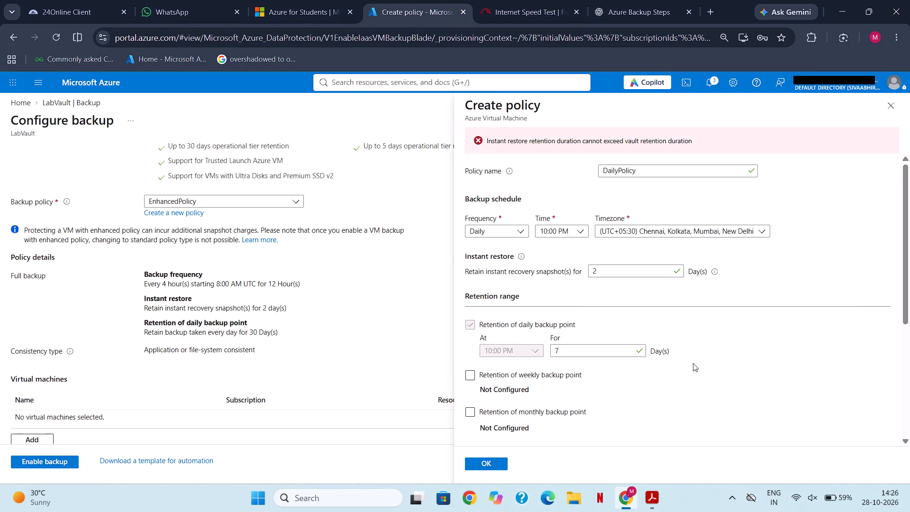
left_click(481, 462)
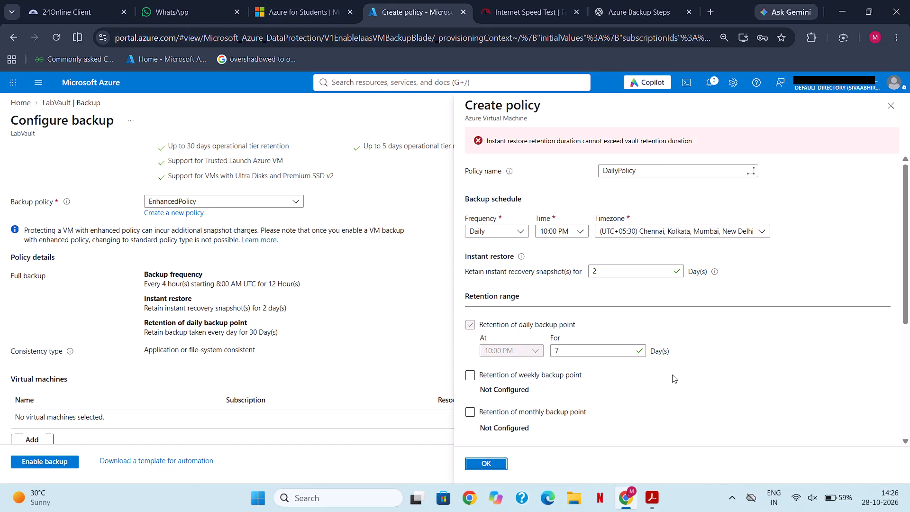
left_click(495, 459)
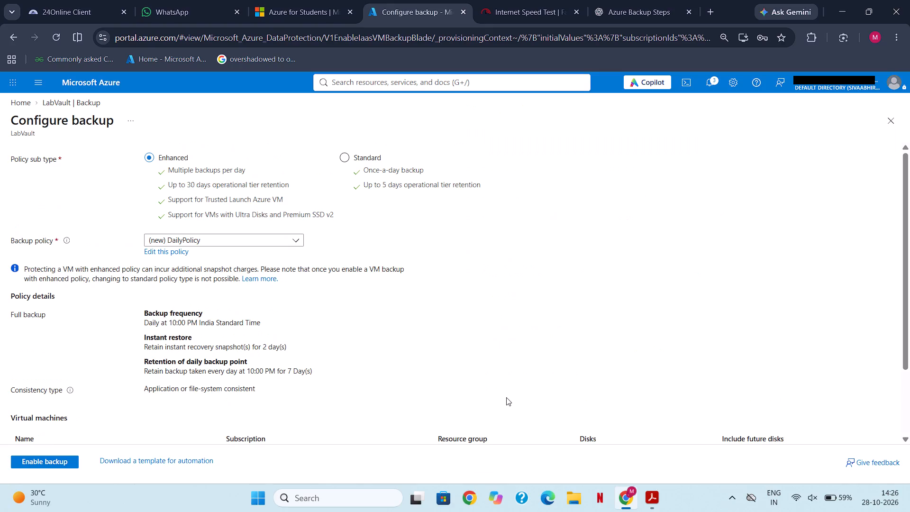
left_click(253, 240)
left_click(402, 261)
Open the virtual machine selection for the backup configuration and check the lab guide PDF in Acrobat for which VM to add.
scroll(471, 320, "down", 3)
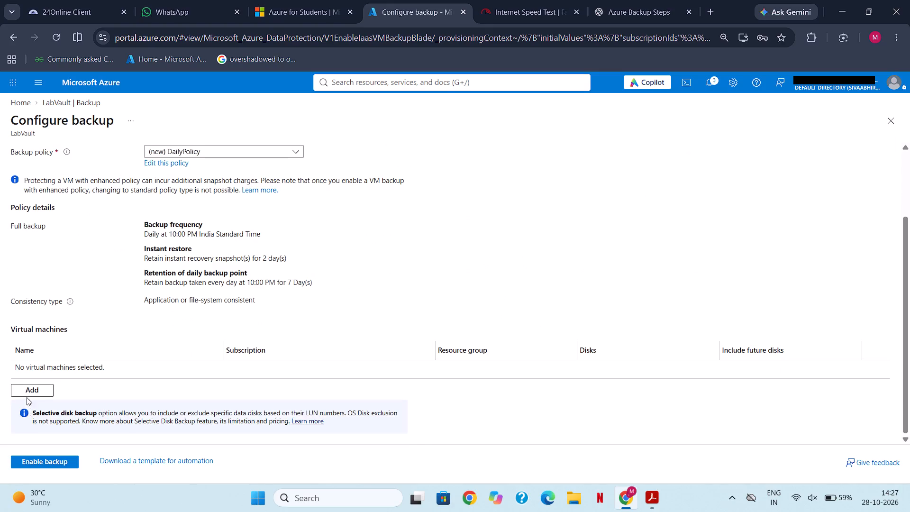
left_click(30, 395)
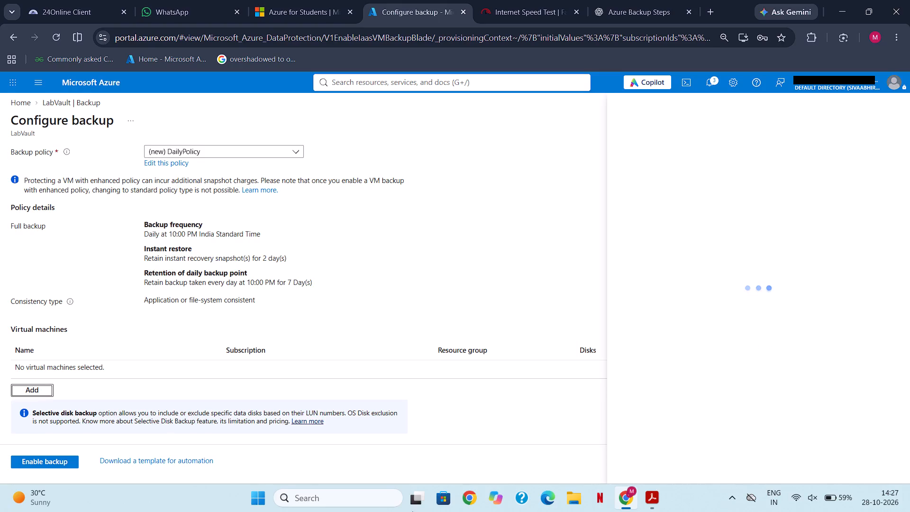
left_click(653, 498)
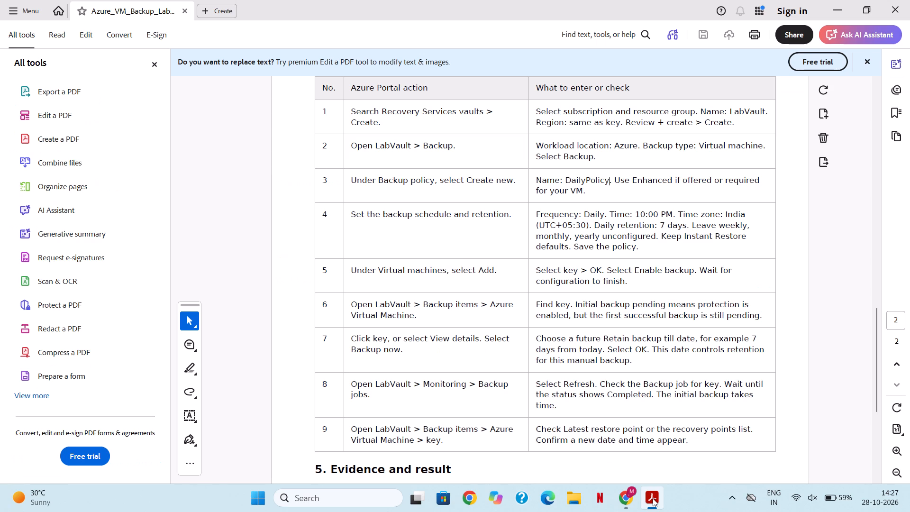
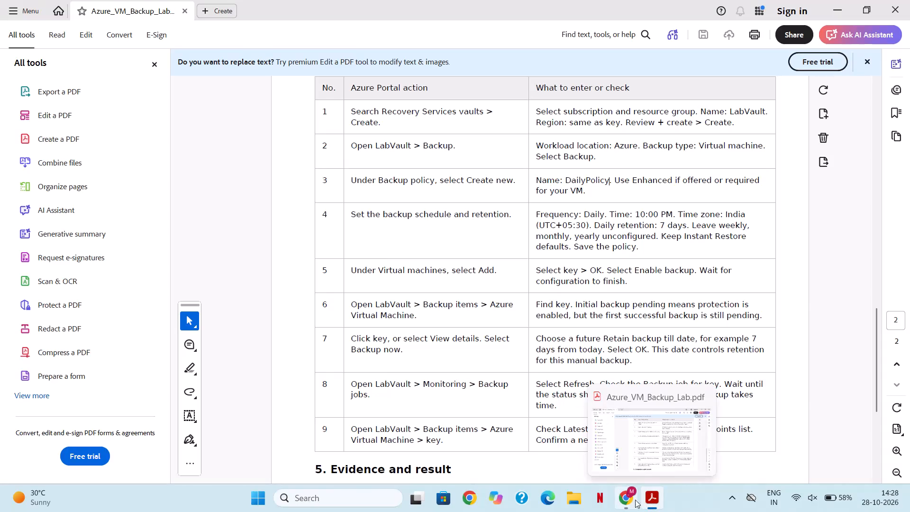
Back in the Azure portal in Chrome, add the virtual machine VMKey to the LabVault backup configuration.
left_click(622, 497)
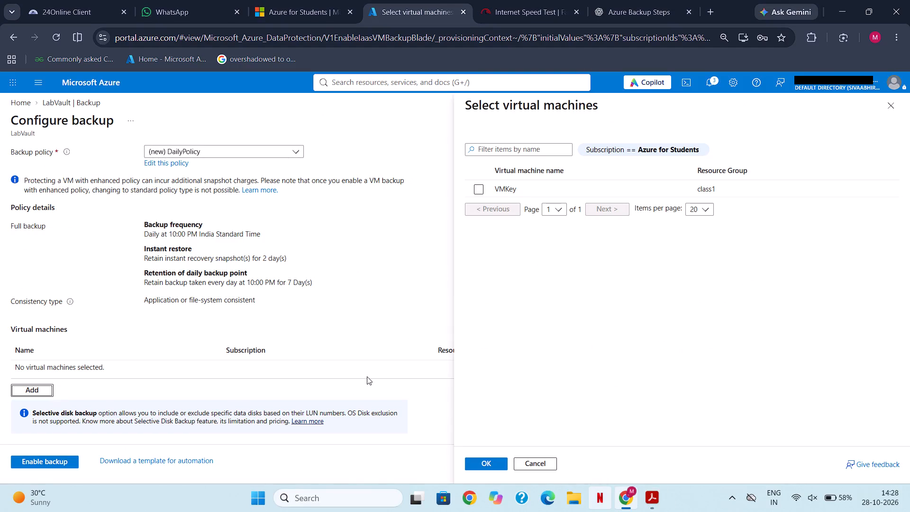
left_click(477, 187)
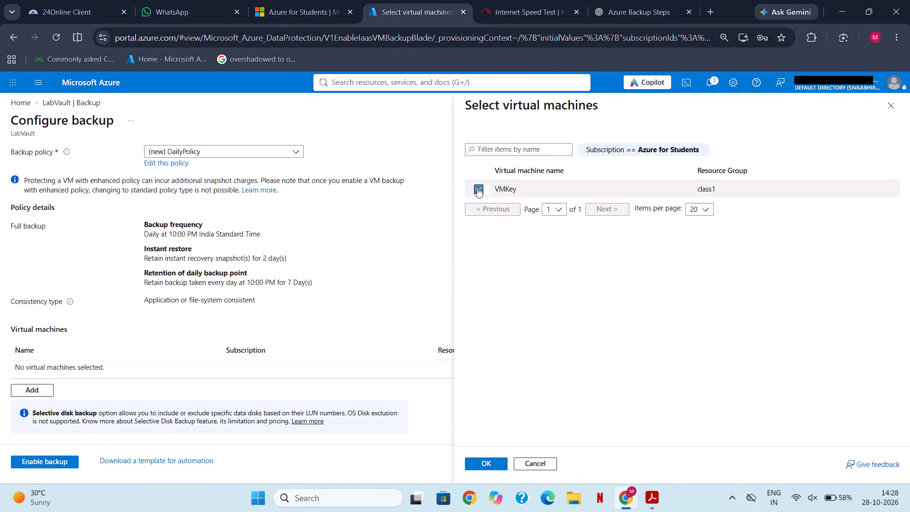
left_click(489, 458)
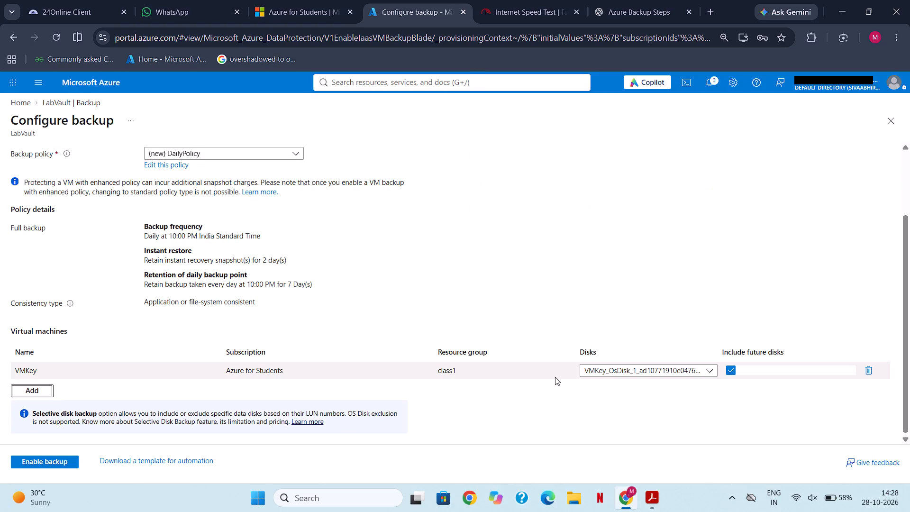
Review the backup configuration against the lab guide PDF in Acrobat, and enable backup for VMKey with DailyPolicy in the Azure portal.
scroll(354, 335, "down", 5)
scroll(354, 335, "up", 4)
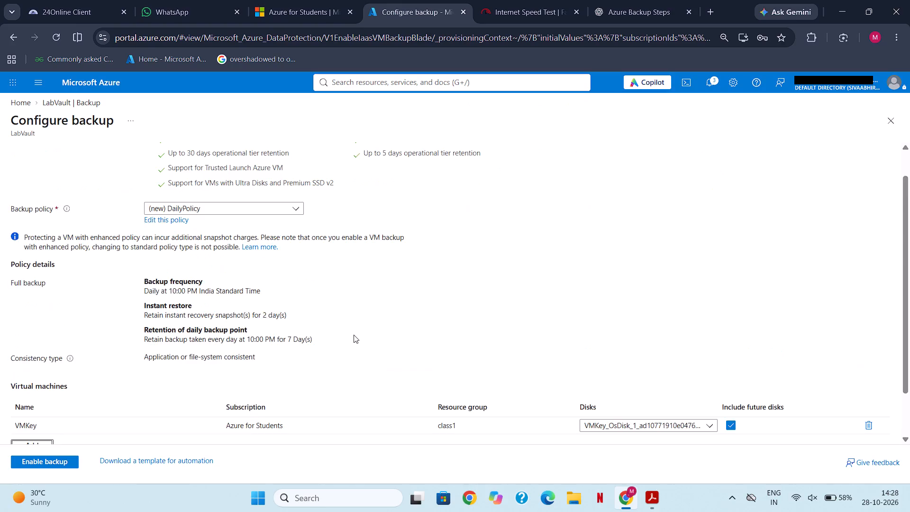
scroll(354, 335, "down", 5)
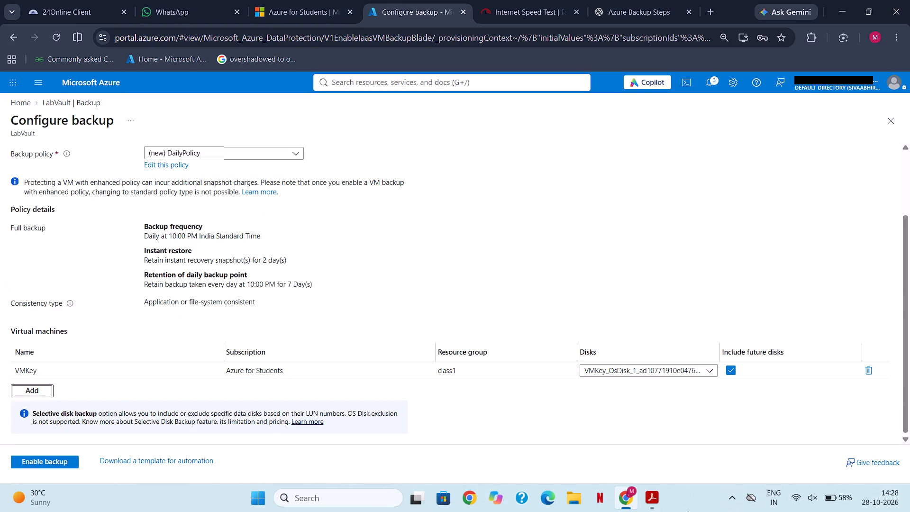
left_click(655, 495)
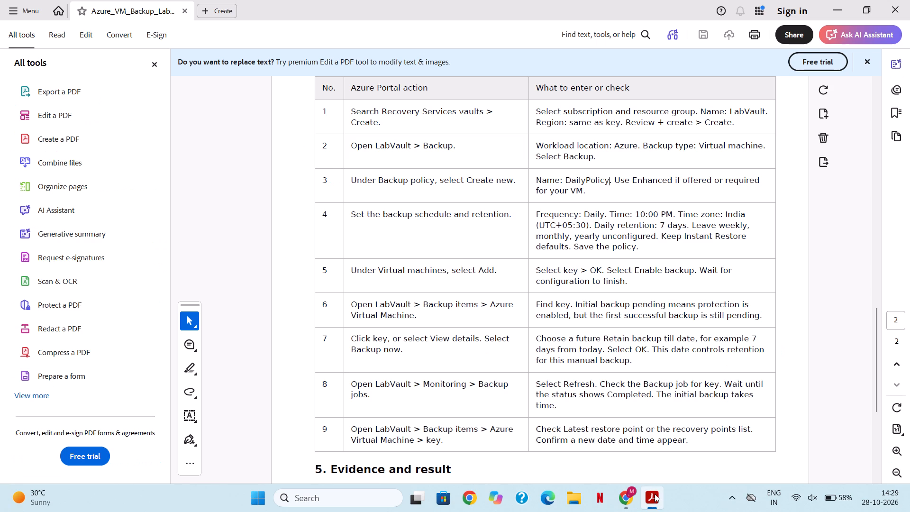
left_click(625, 505)
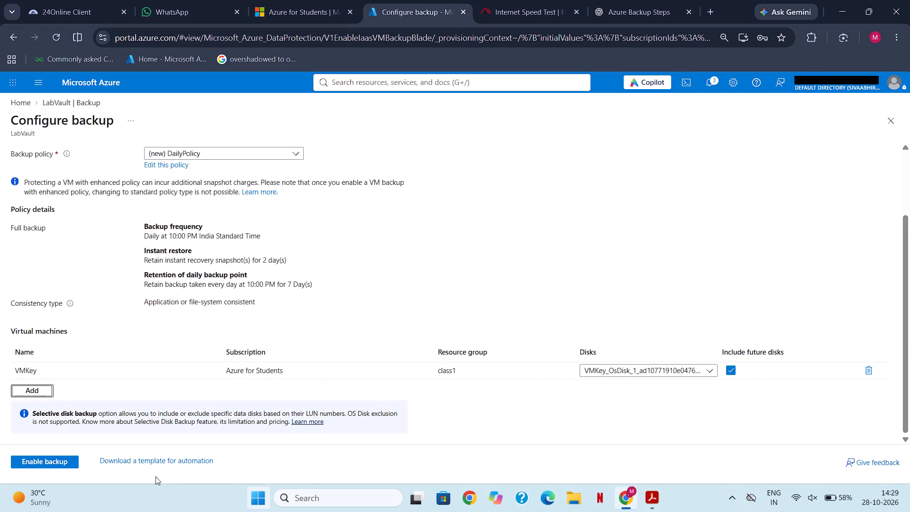
left_click(68, 464)
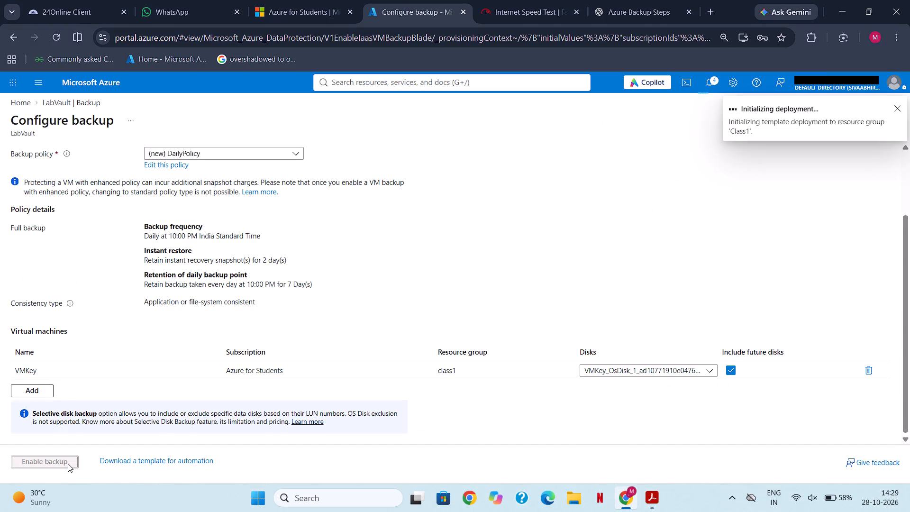
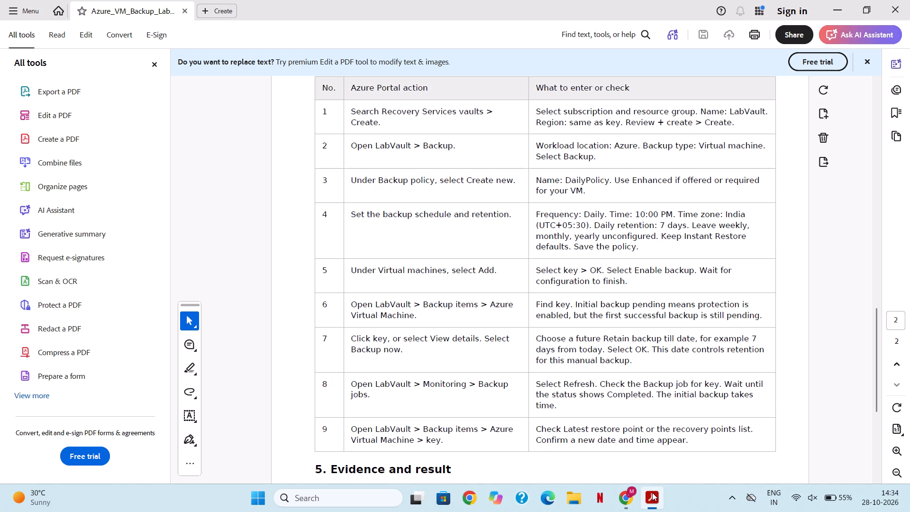
left_click(626, 494)
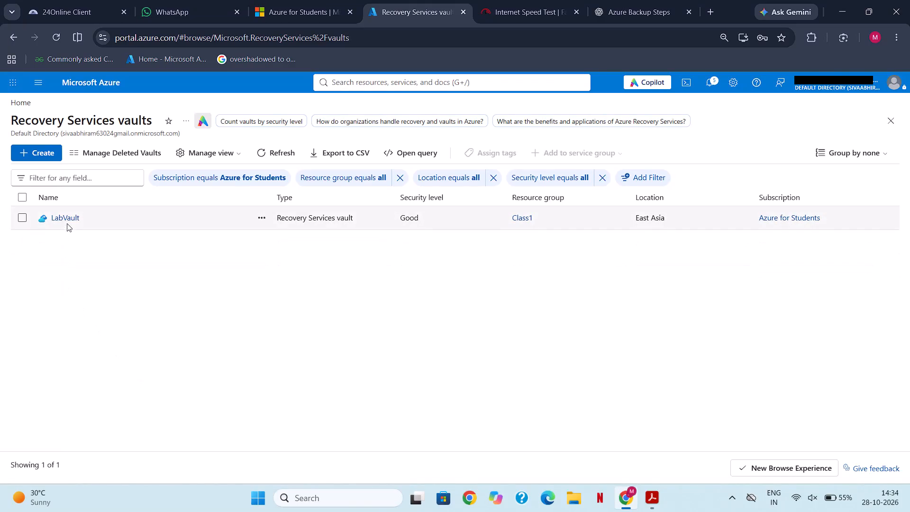
left_click(67, 219)
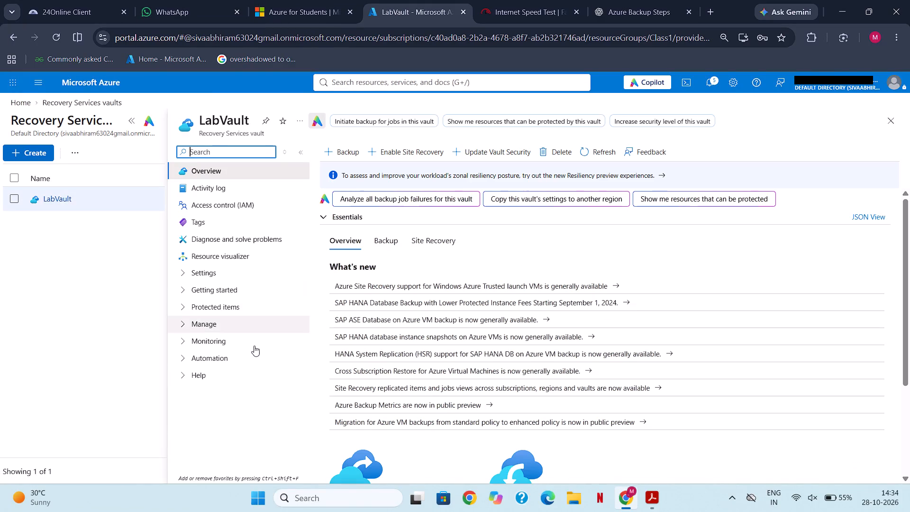
left_click(183, 341)
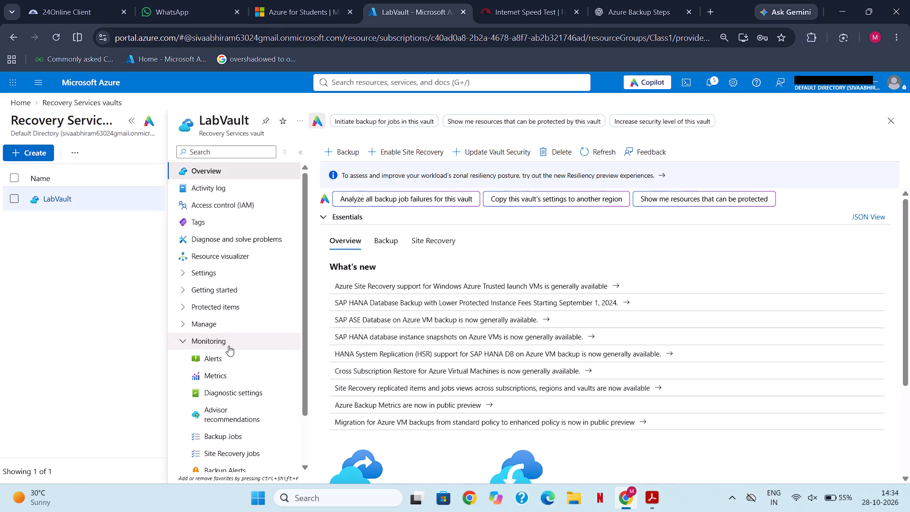
scroll(228, 346, "down", 2)
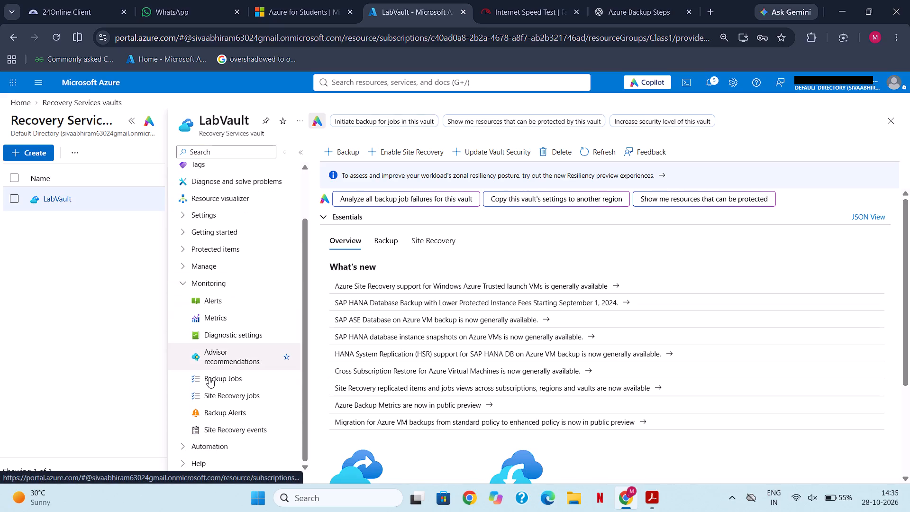
left_click(209, 377)
left_click(647, 498)
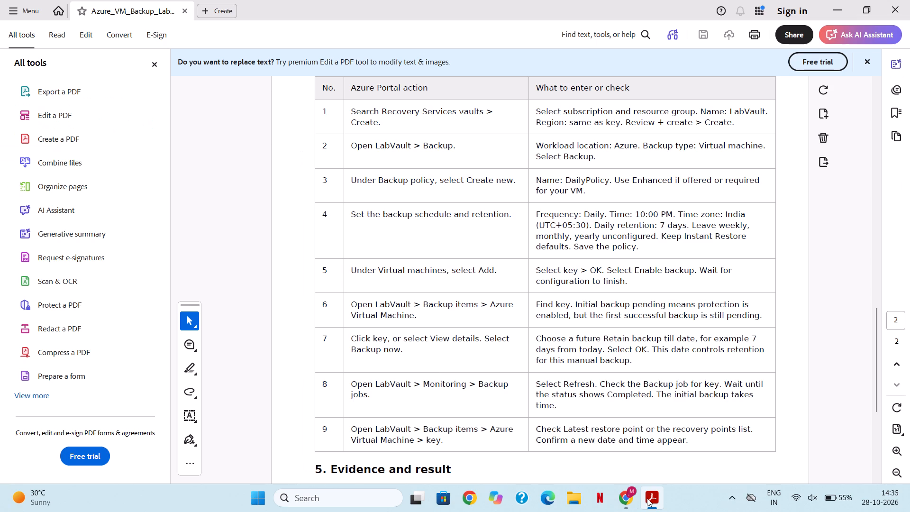
left_click(620, 499)
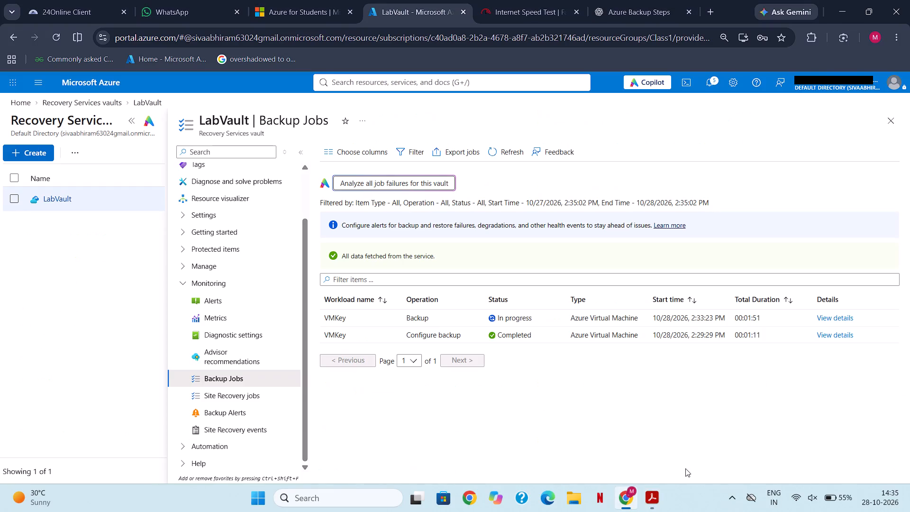
Filter LabVault's sections by "back", open its Azure Virtual Machine backup items, and compare VMKey's entry with step 9 of the lab guide.
left_click(651, 507)
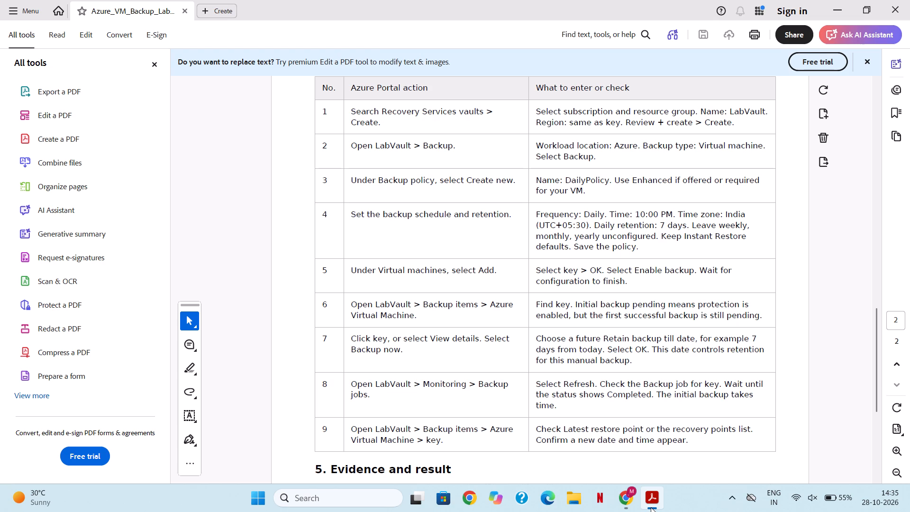
left_click(627, 507)
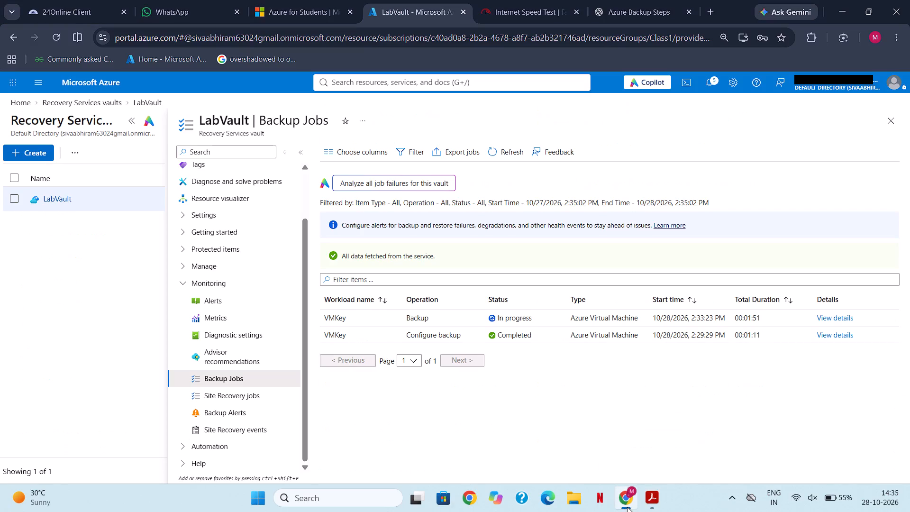
left_click(243, 152)
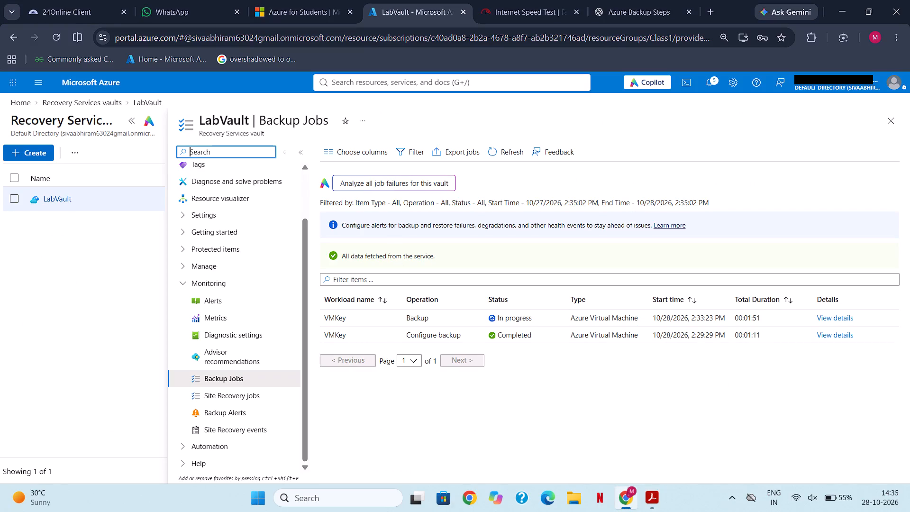
type("back")
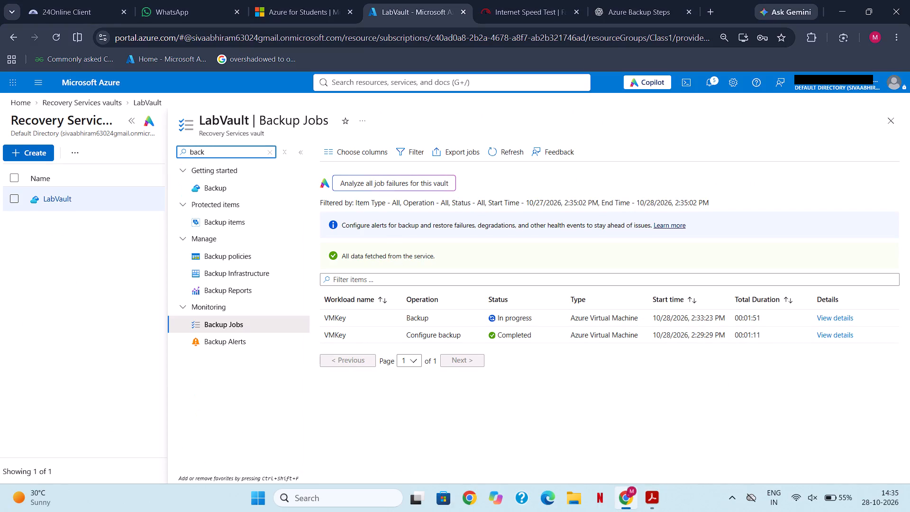
left_click(231, 223)
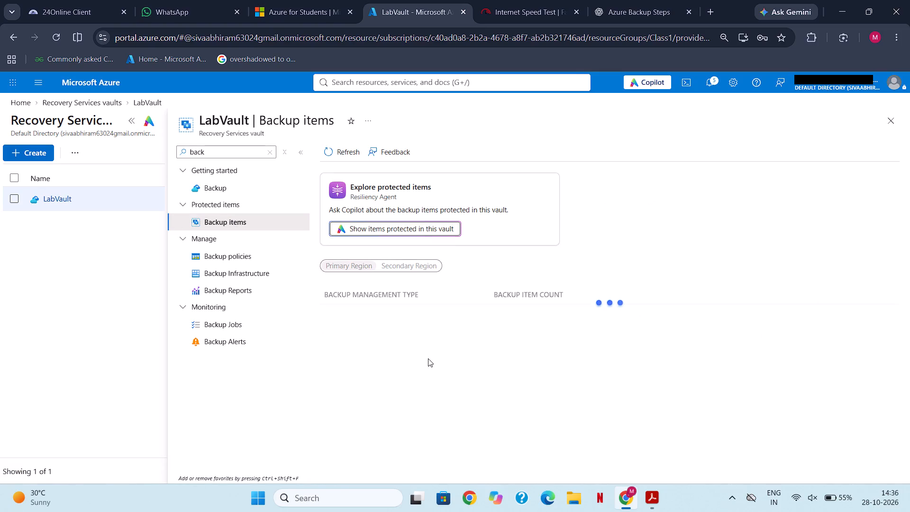
left_click(358, 314)
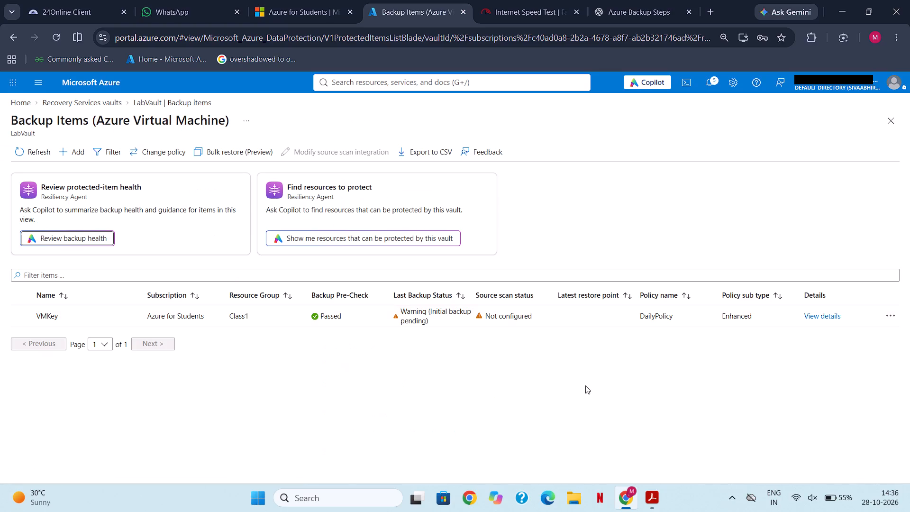
left_click(653, 509)
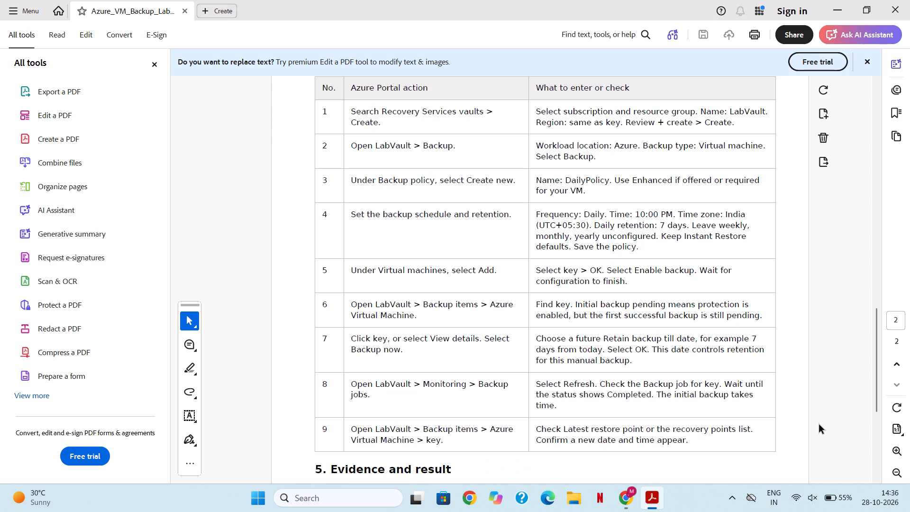
left_click(625, 494)
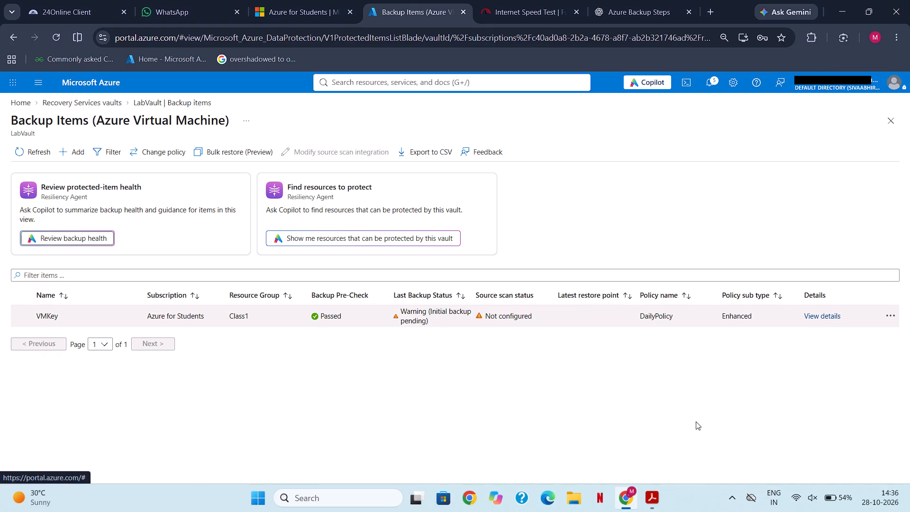
left_click(651, 493)
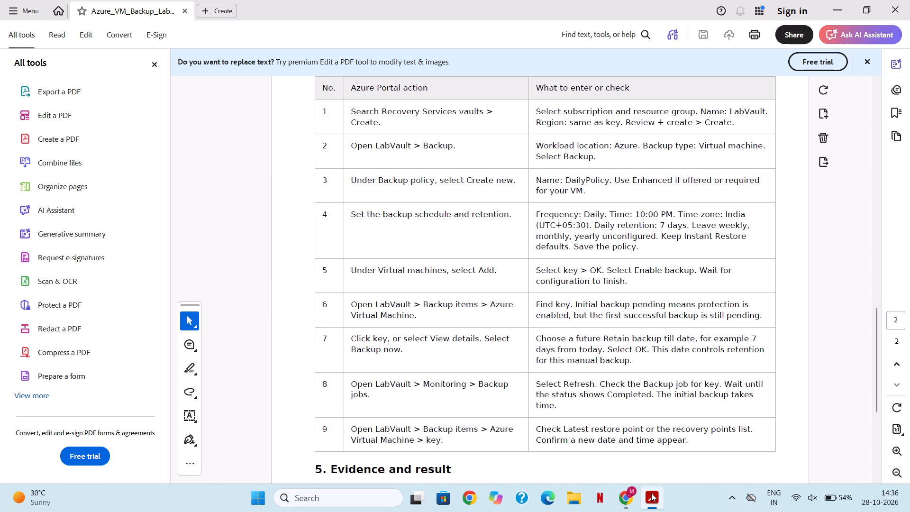
left_click(628, 503)
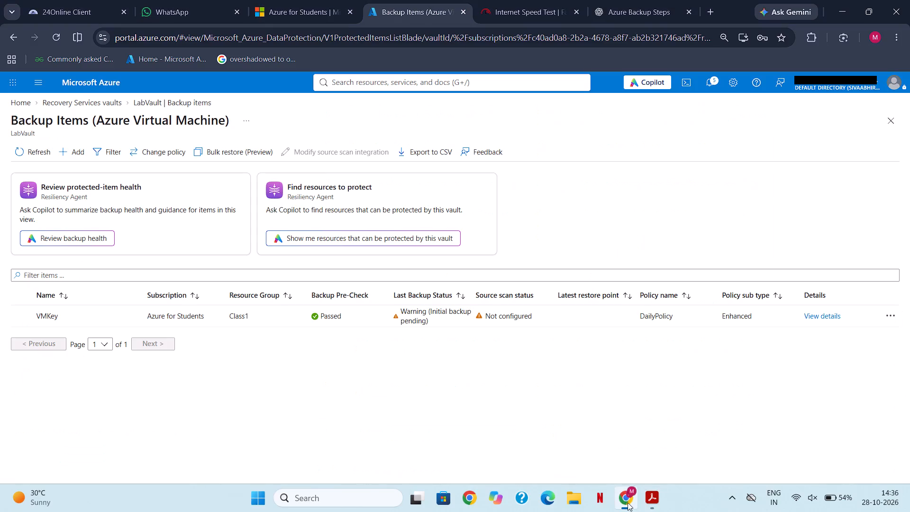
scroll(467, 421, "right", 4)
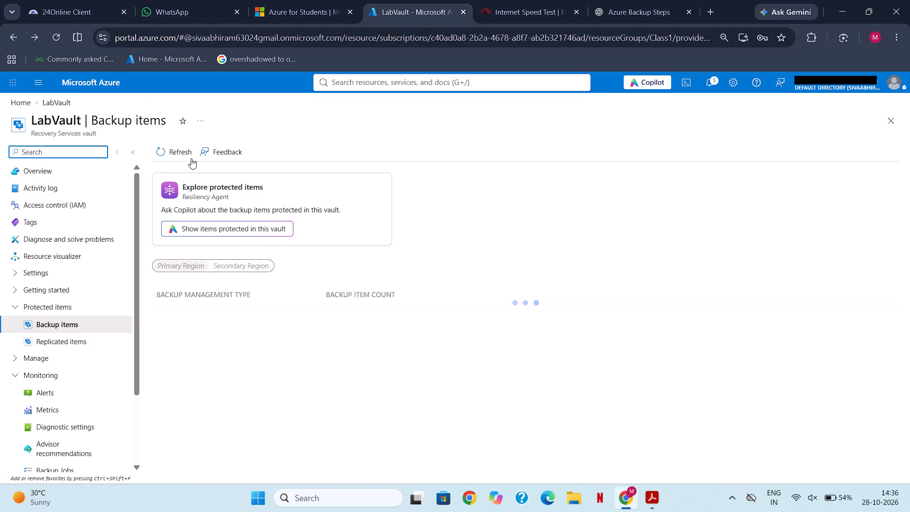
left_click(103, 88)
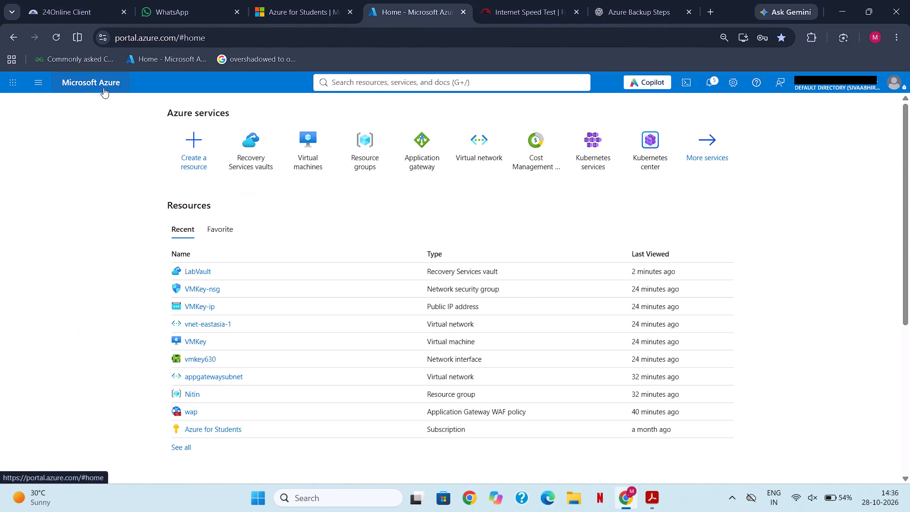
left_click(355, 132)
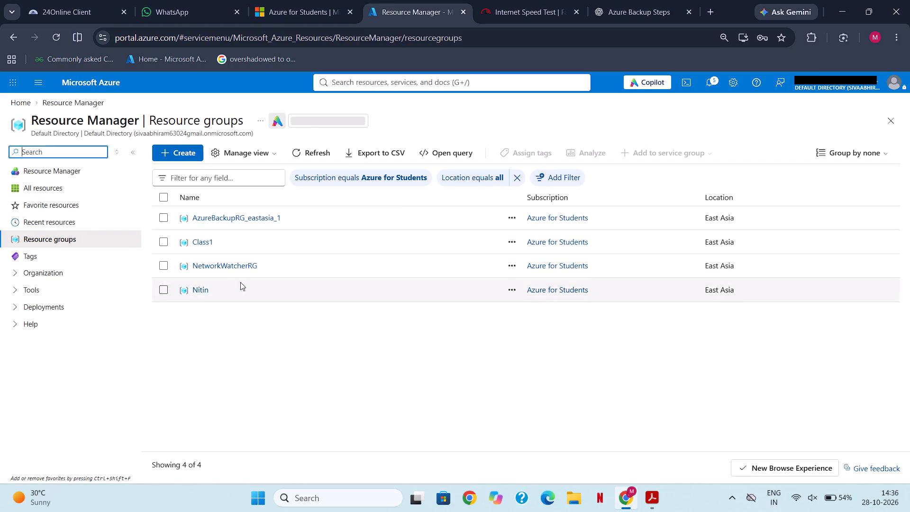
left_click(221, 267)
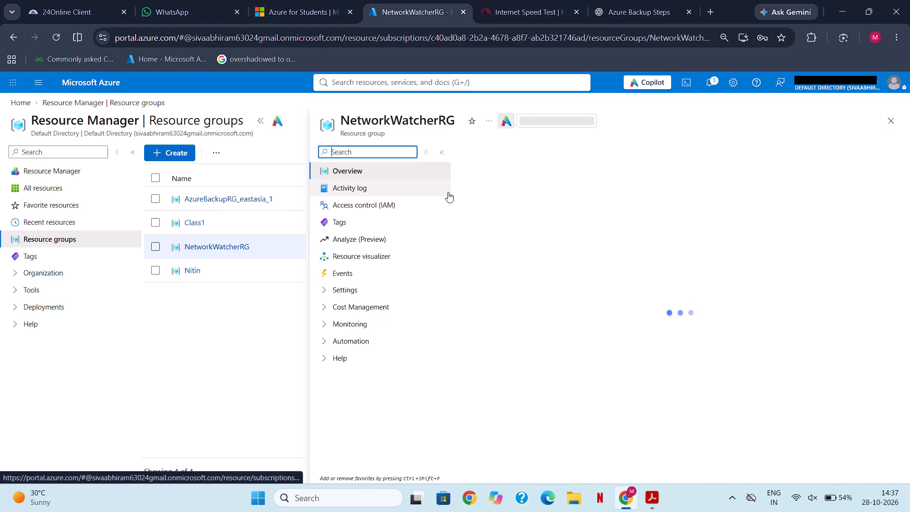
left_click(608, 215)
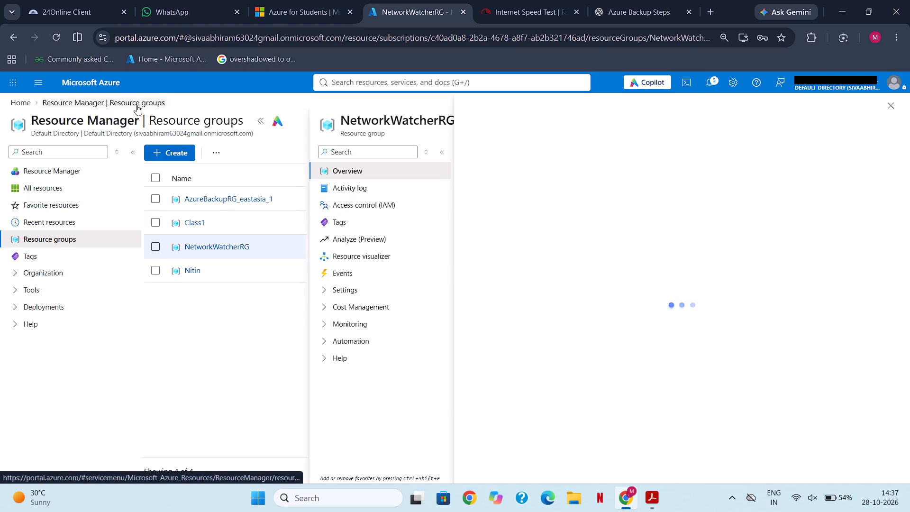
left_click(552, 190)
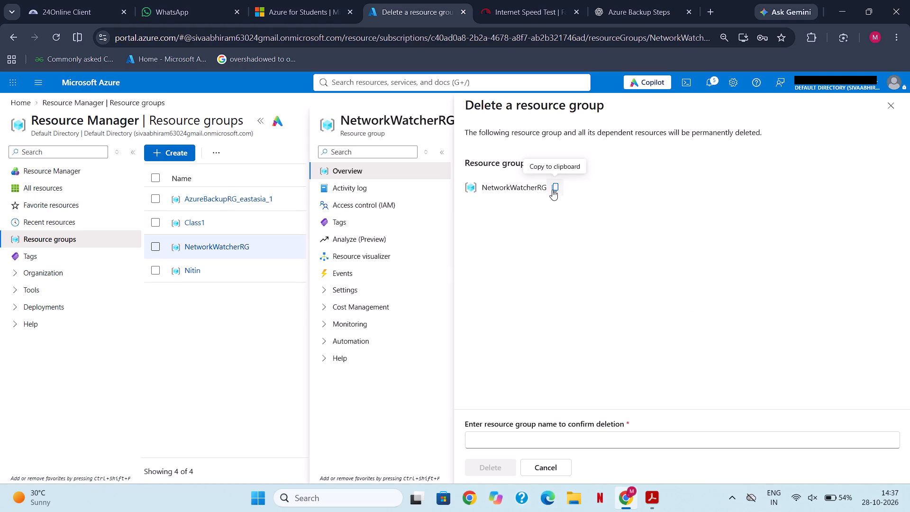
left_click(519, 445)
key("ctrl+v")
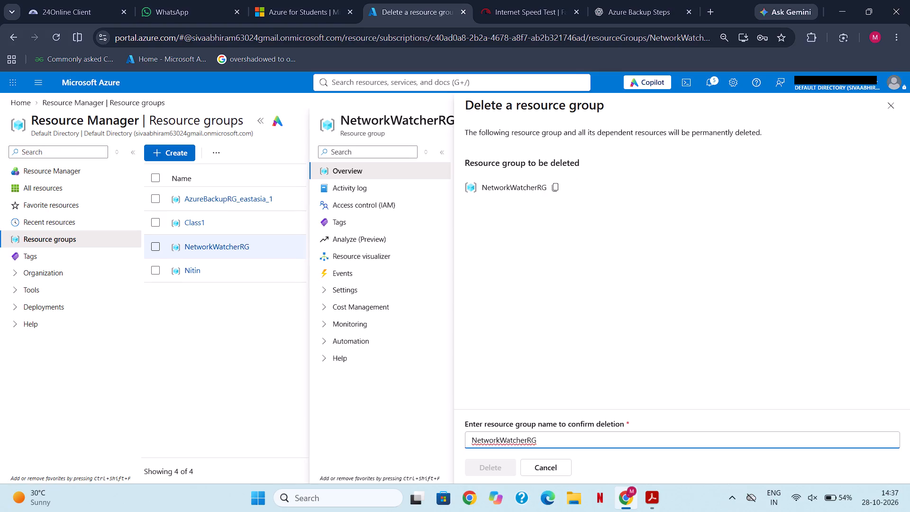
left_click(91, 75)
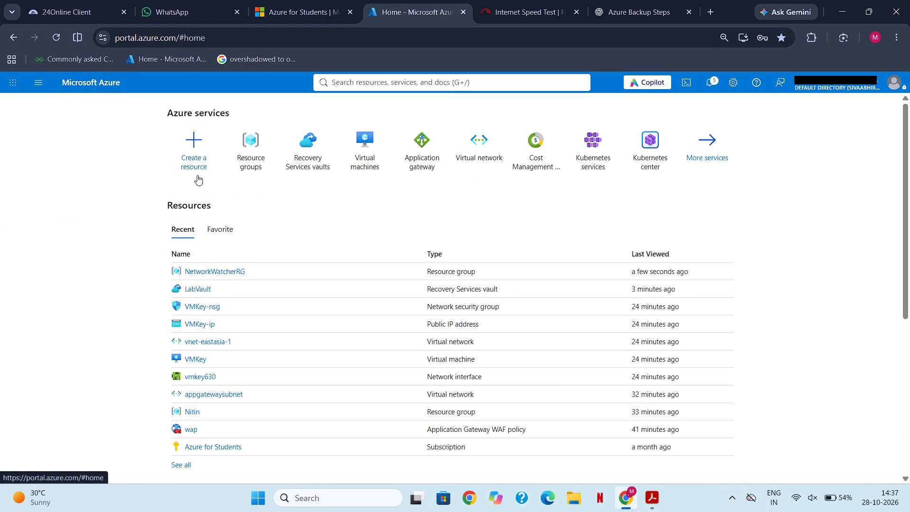
Open the LabVault overview from the Recovery Services vaults list.
left_click(312, 149)
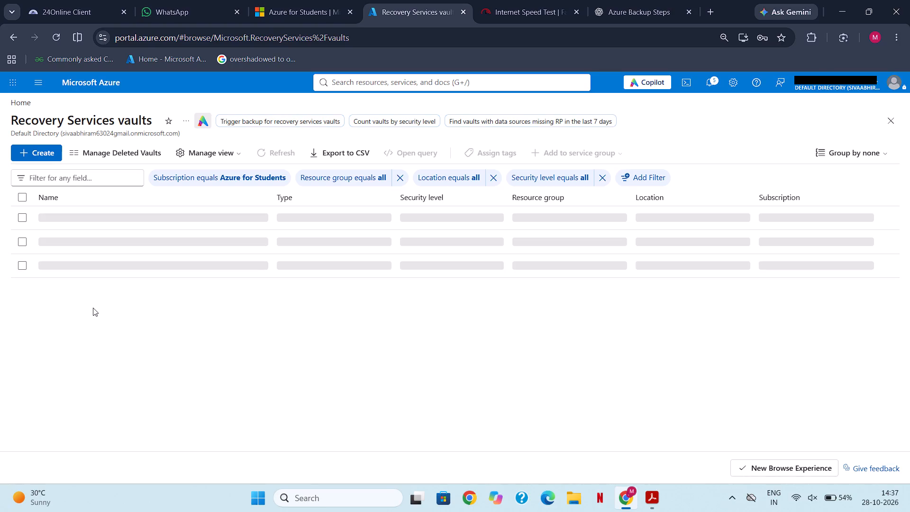
left_click(66, 216)
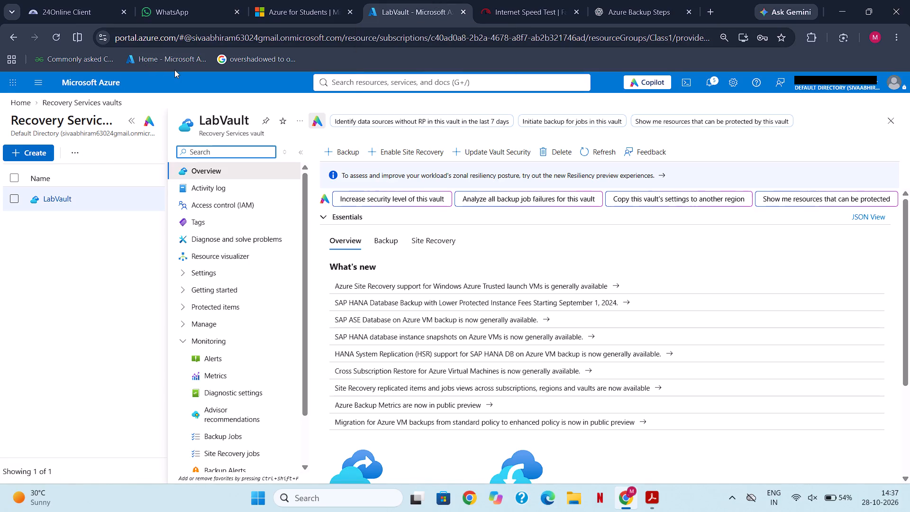
Delete the NetworkWatcherRG resource group from the resource groups list, entering NetworkWatcherRG to confirm the deletion.
left_click(100, 90)
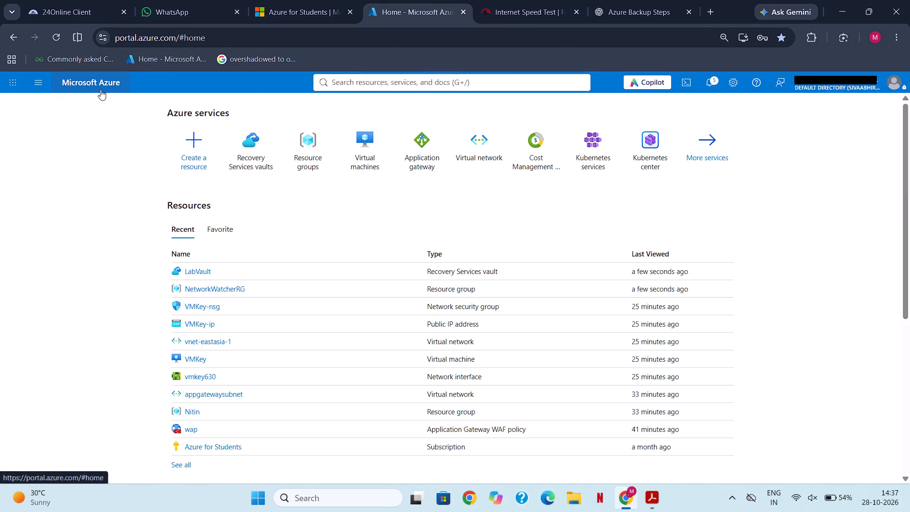
left_click(325, 149)
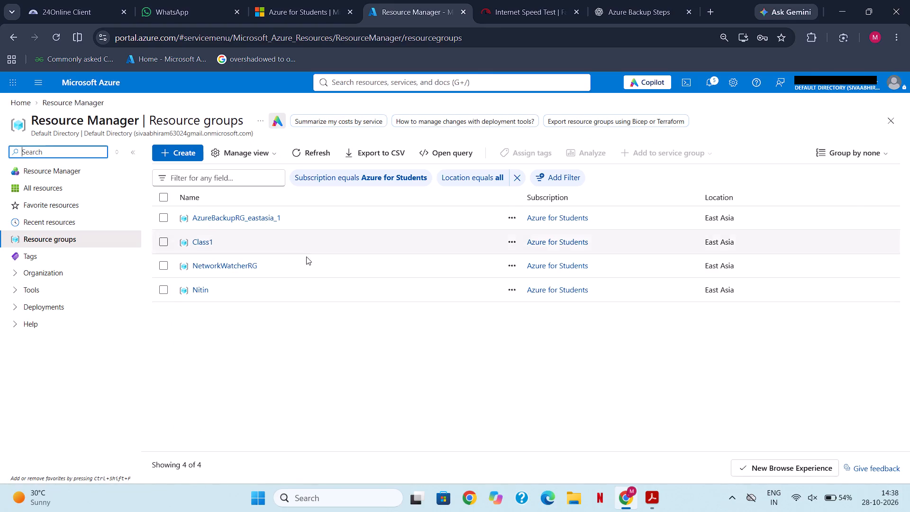
left_click(716, 84)
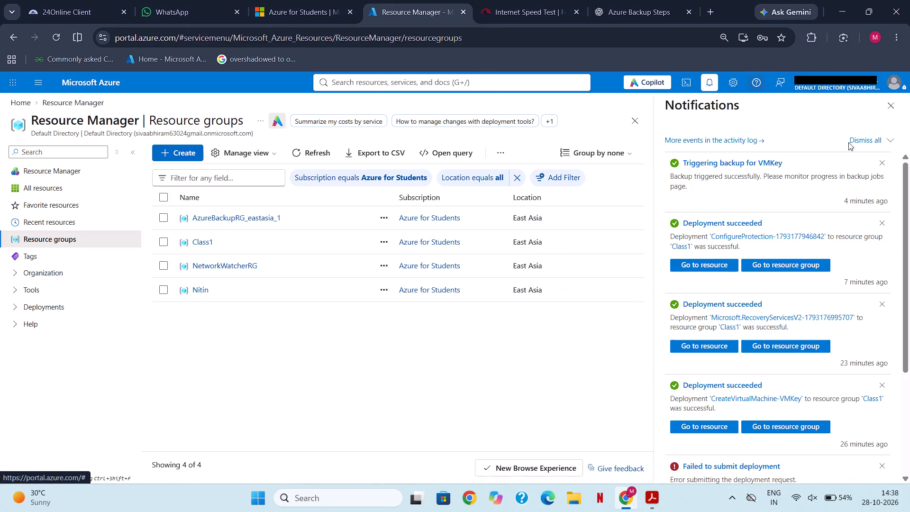
left_click(209, 267)
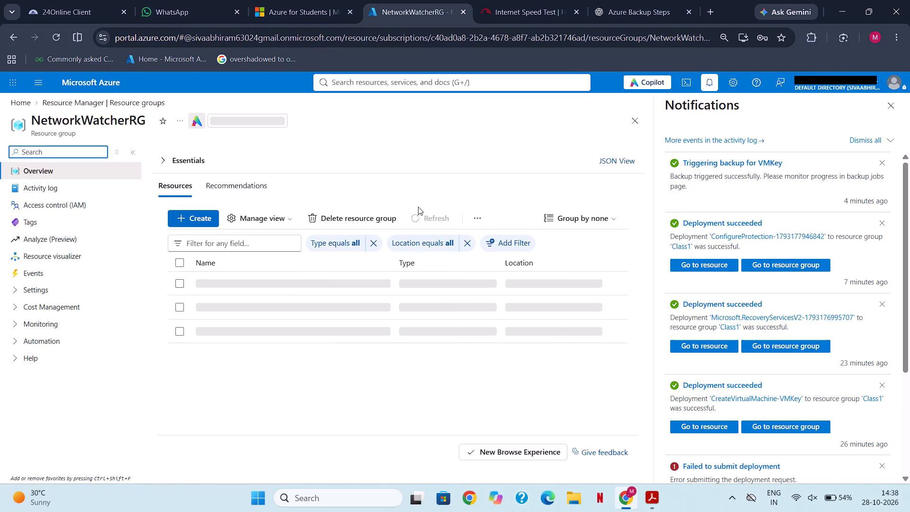
left_click(371, 222)
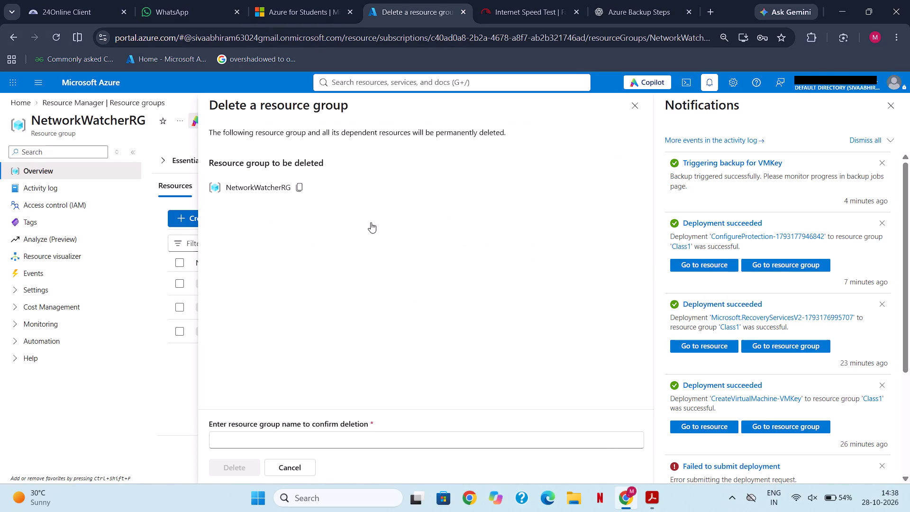
left_click(301, 183)
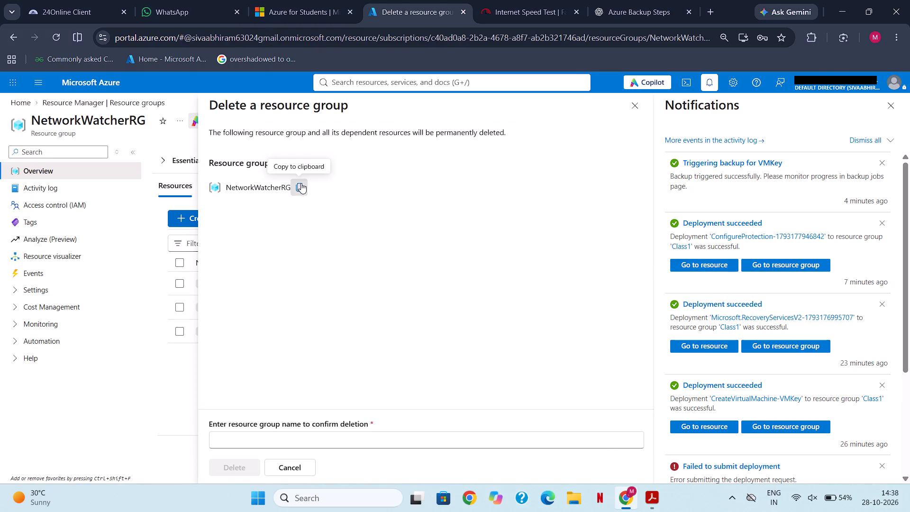
left_click(279, 439)
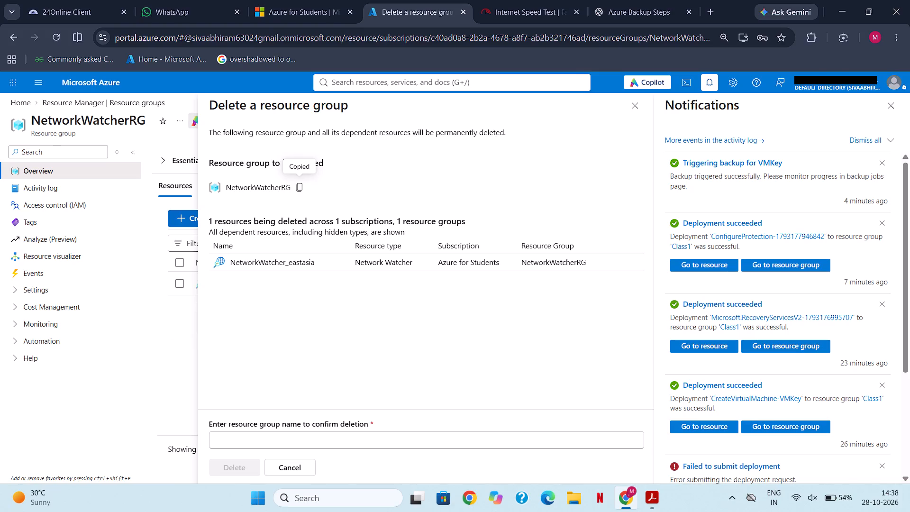
key("ctrl+v")
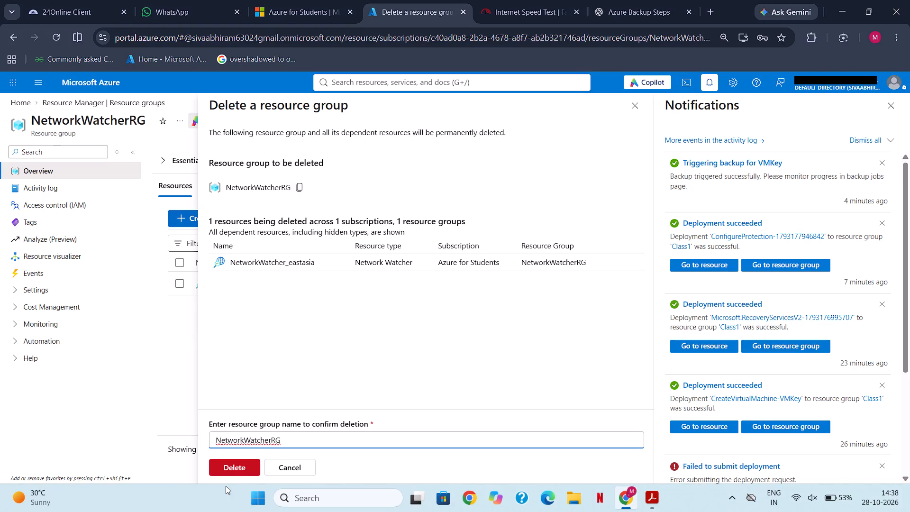
left_click_drag(226, 486, 240, 464)
left_click(240, 464)
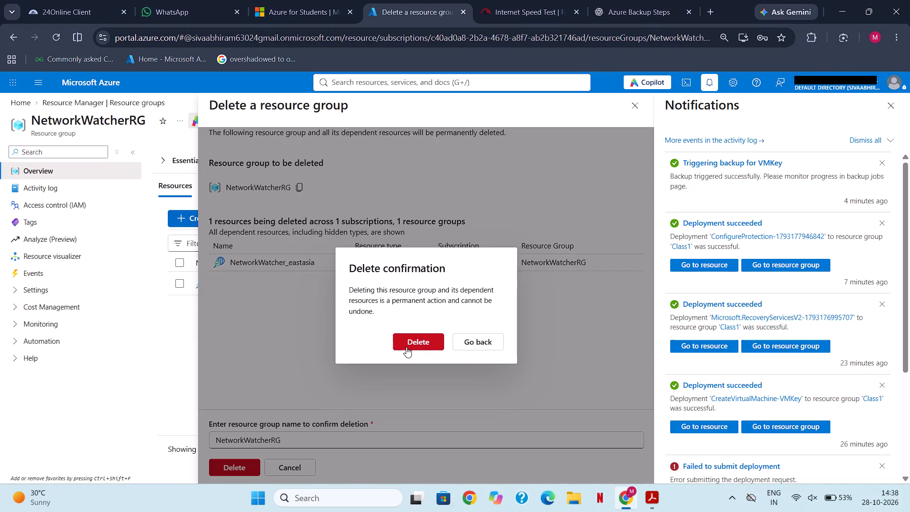
left_click(406, 347)
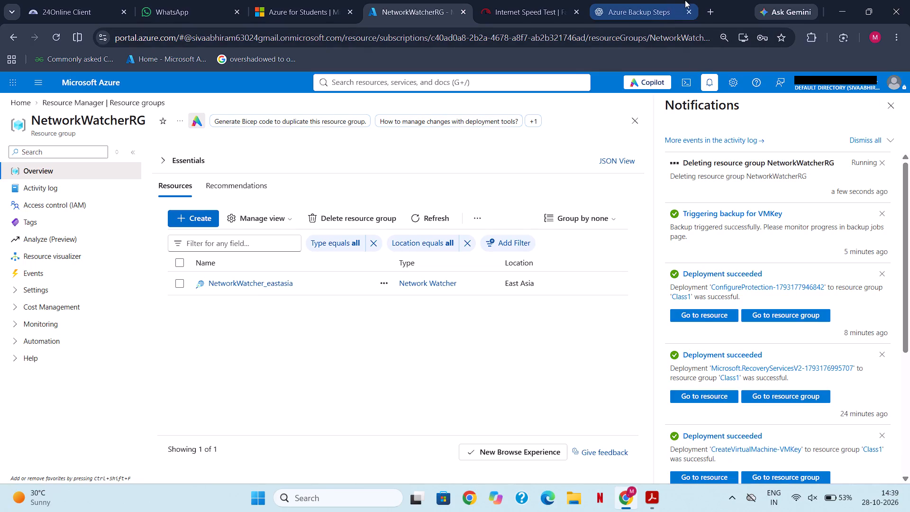
Open the Backup Jobs of LabVault from the Recovery Services vaults list.
left_click(74, 84)
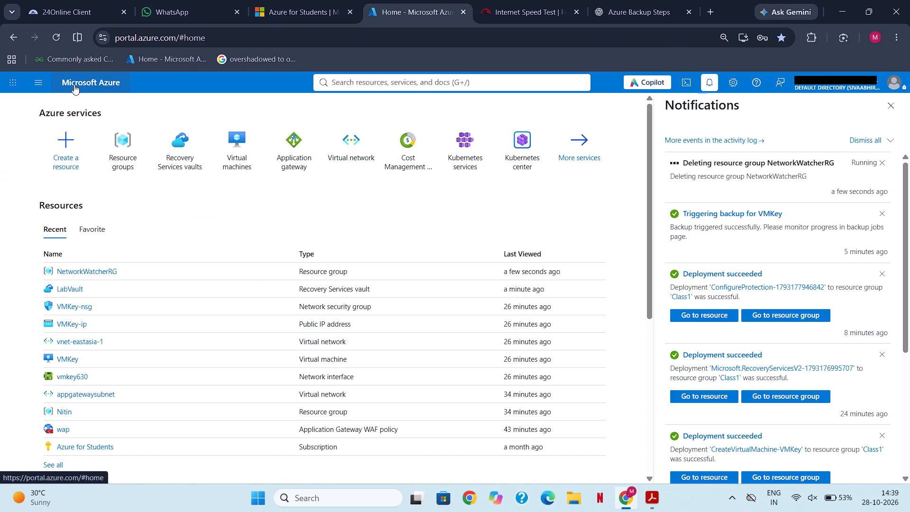
left_click(179, 156)
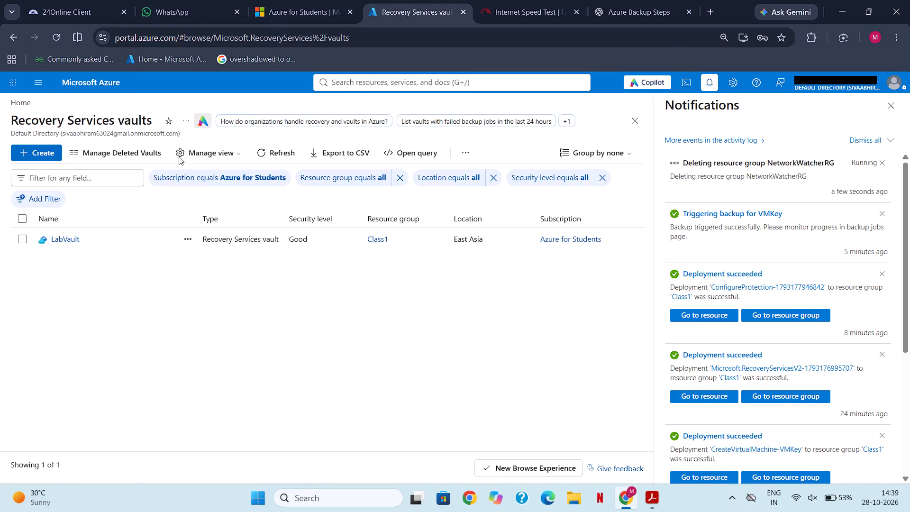
left_click(63, 237)
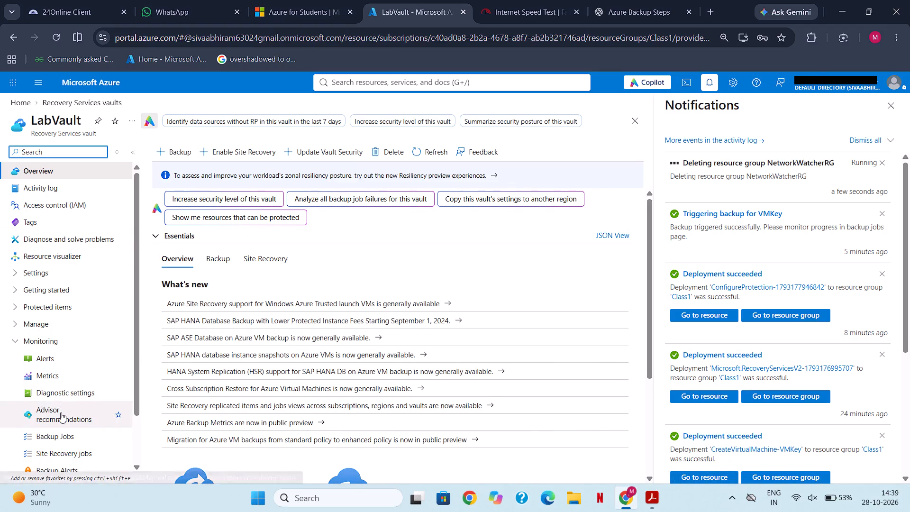
left_click(62, 434)
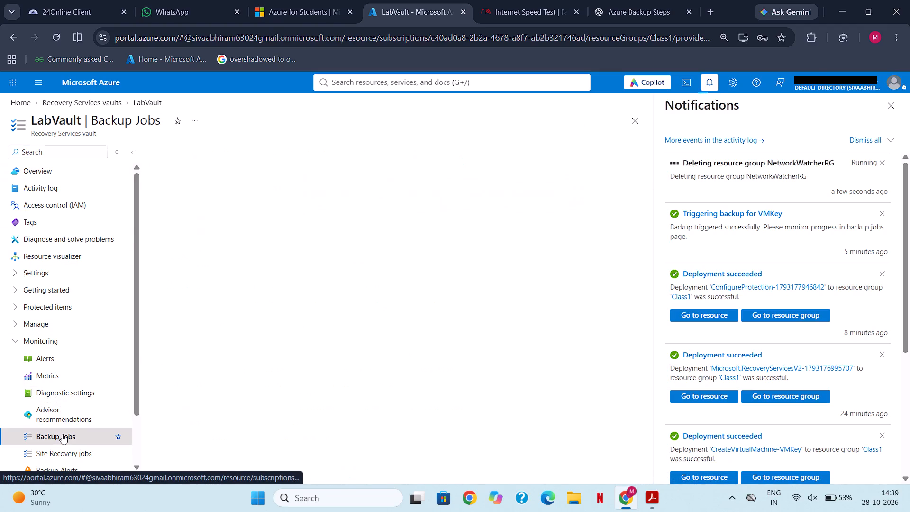
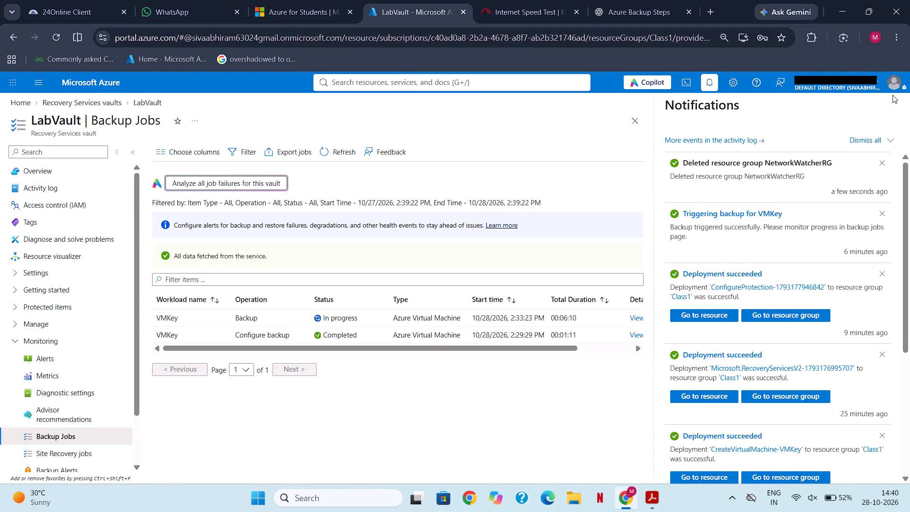
Open the resource groups list from the portal home and close the notifications.
left_click(99, 76)
left_click(178, 155)
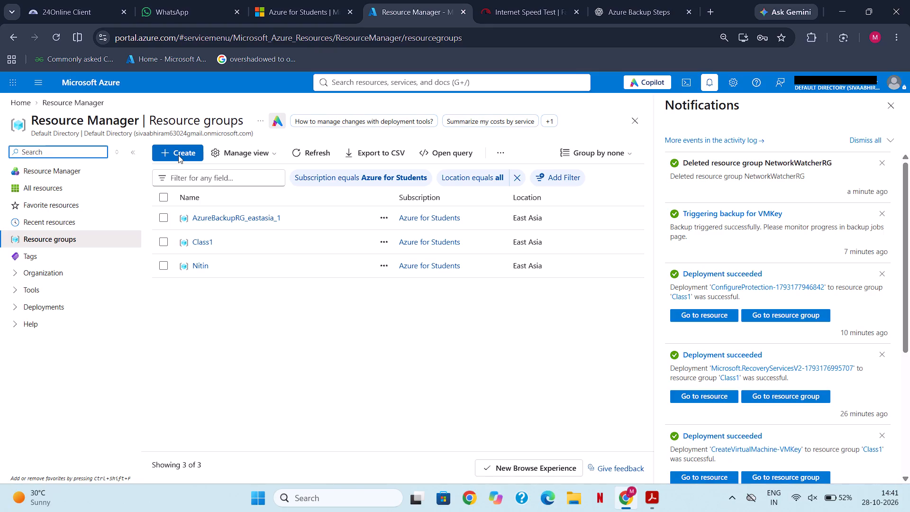
left_click(892, 103)
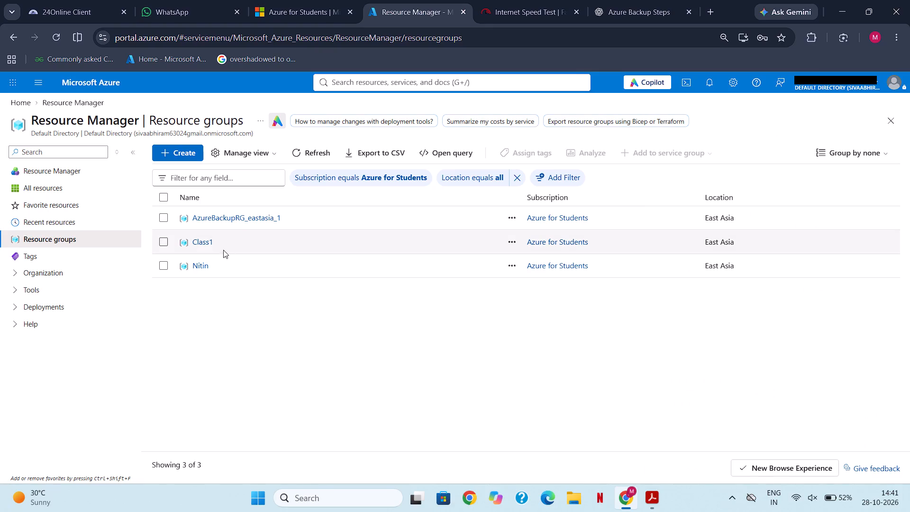
Examine the resources in the Nitin resource group and the overview of its wap Application Gateway WAF policy.
left_click(200, 266)
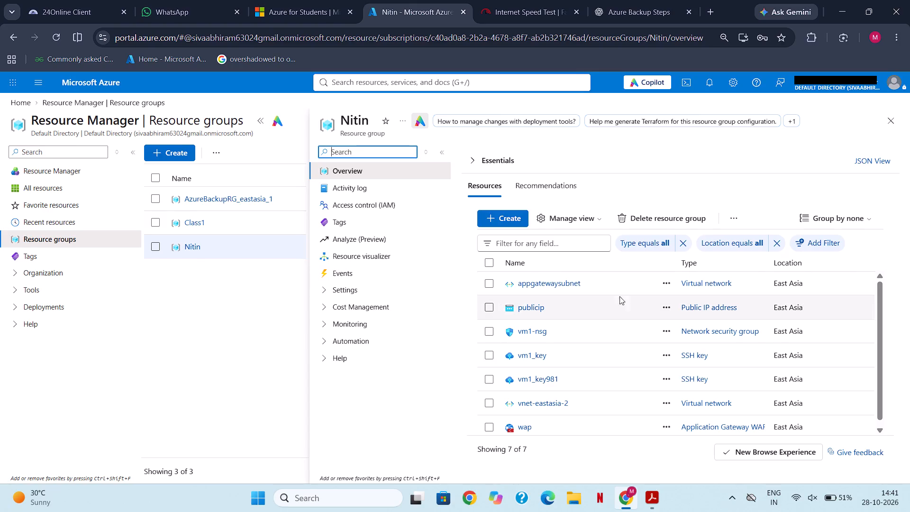
scroll(654, 376, "down", 2)
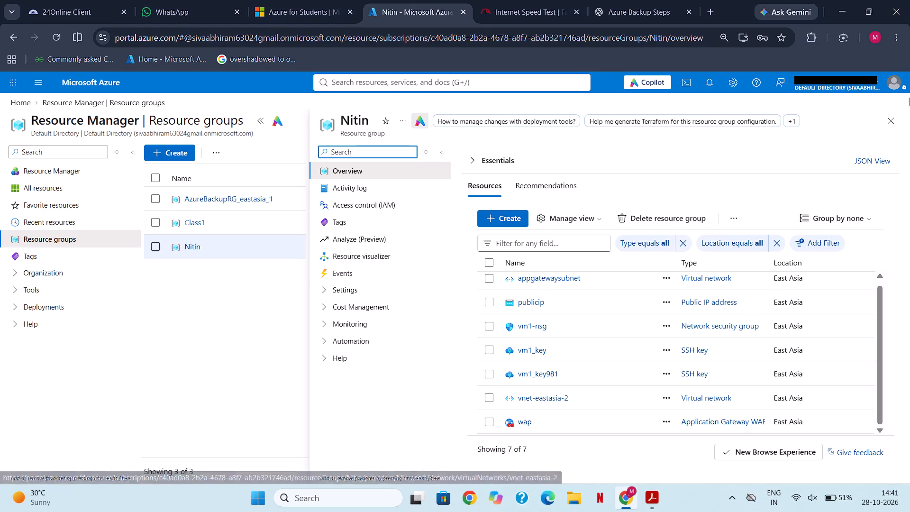
left_click(889, 118)
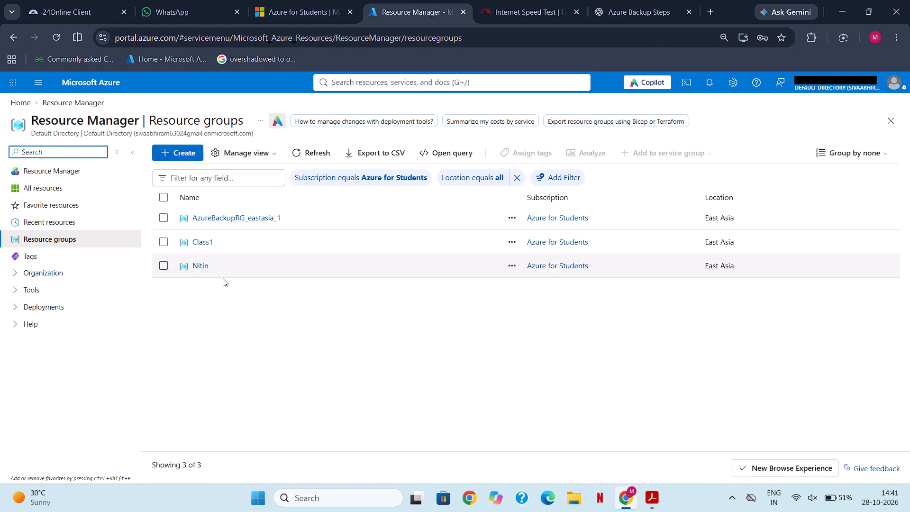
left_click(194, 264)
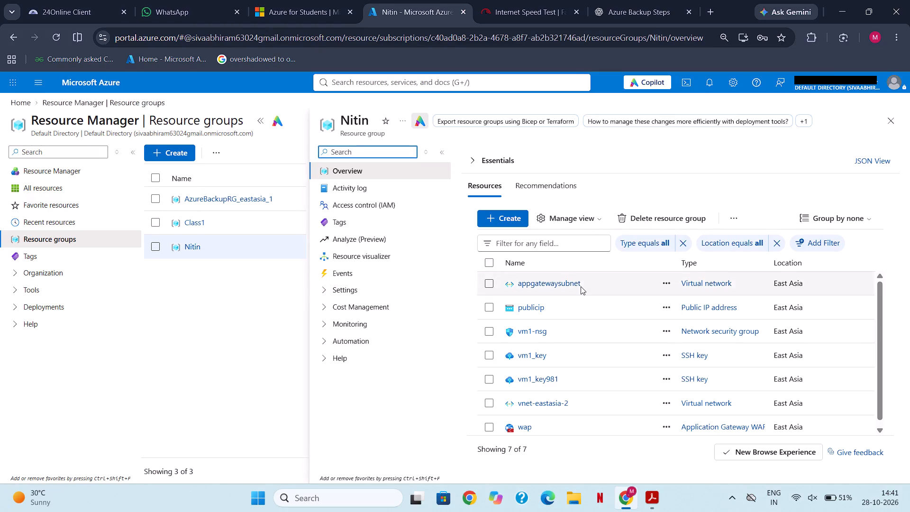
left_click(527, 428)
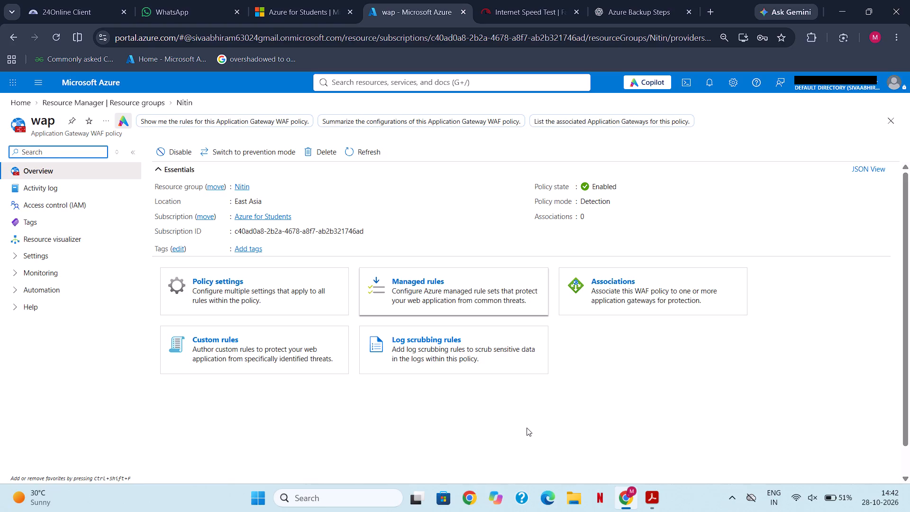
left_click(891, 113)
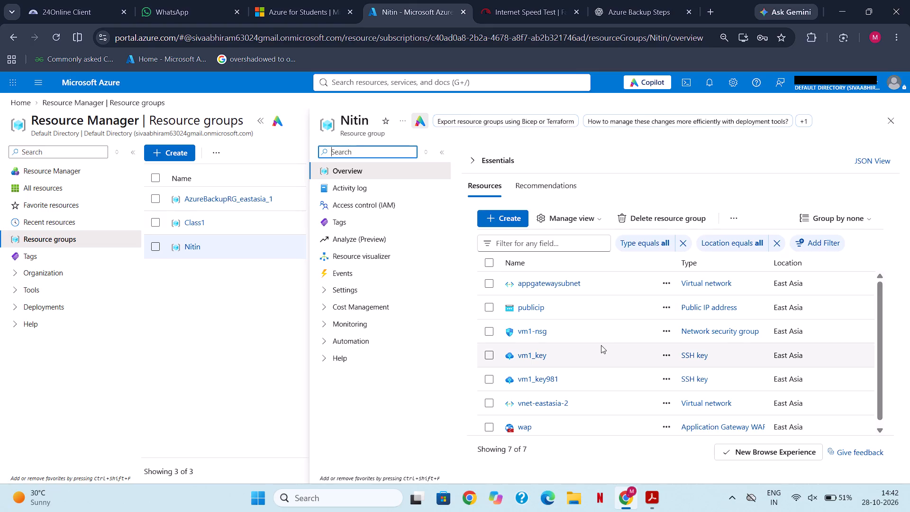
Review the vm1-nsg network security group's associations and rules in the Nitin resource group, and return to the resource groups list.
left_click(528, 330)
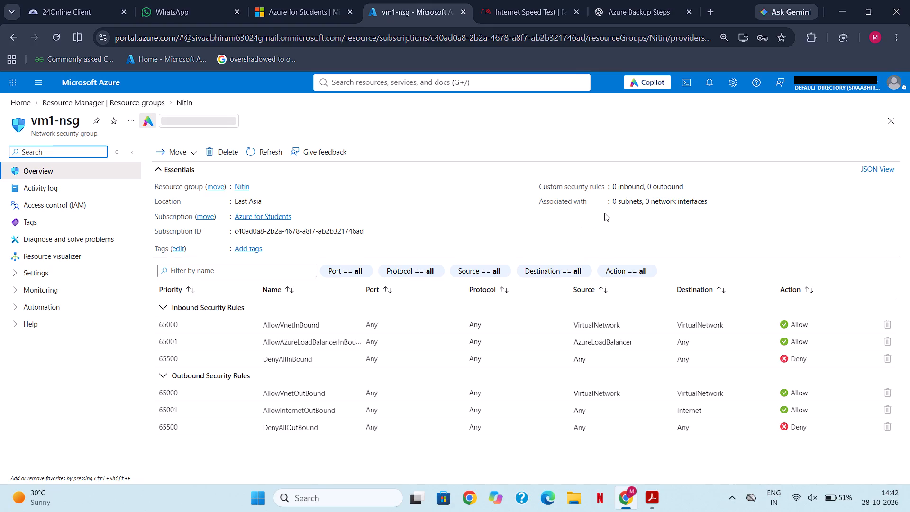
scroll(604, 213, "right", 3)
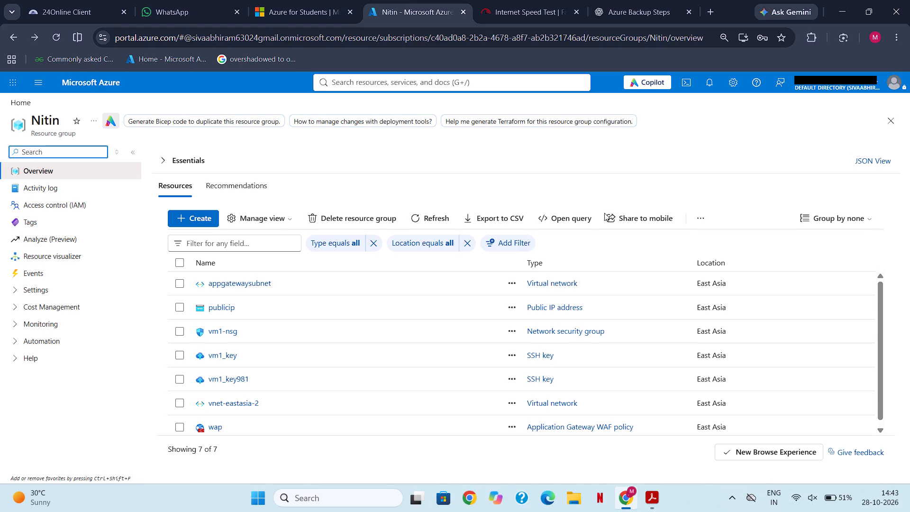
scroll(604, 213, "right", 5)
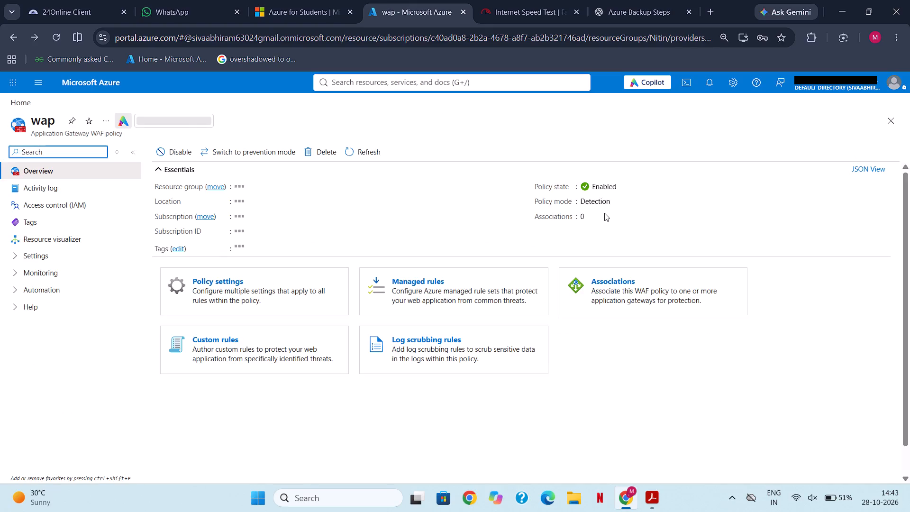
scroll(604, 213, "right", 5)
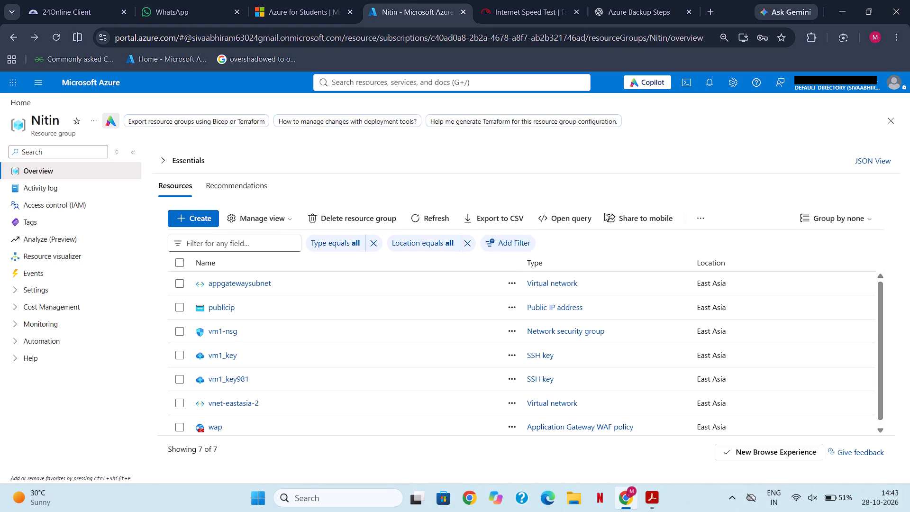
scroll(604, 213, "right", 4)
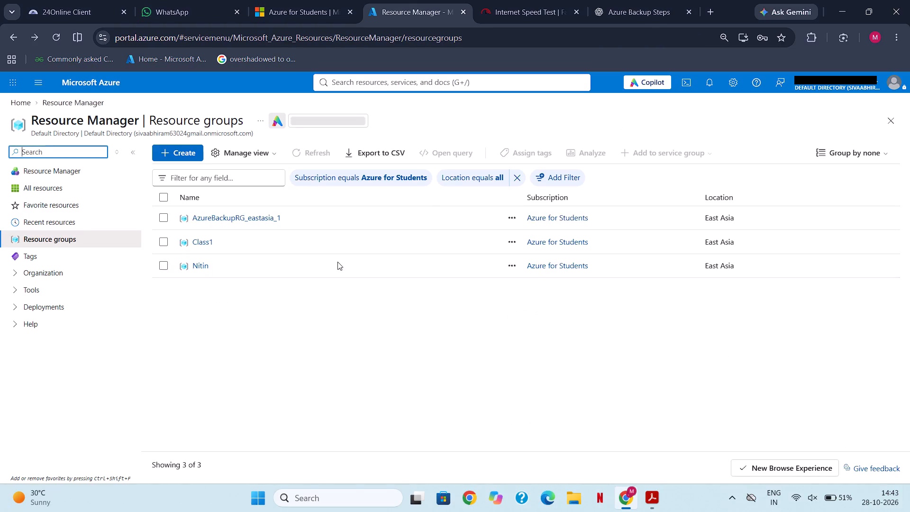
Review the resources in the Class1 and AzureBackupRG_eastasia_1 resource groups.
left_click(205, 243)
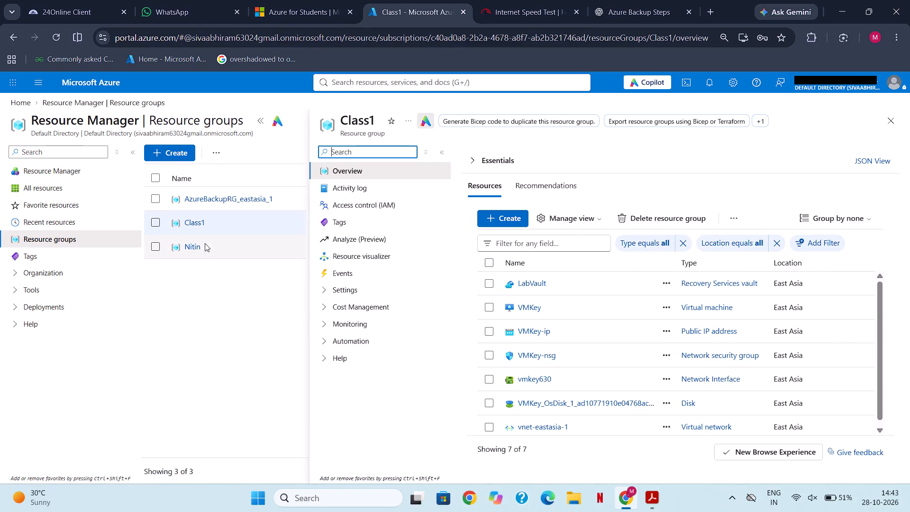
left_click(220, 203)
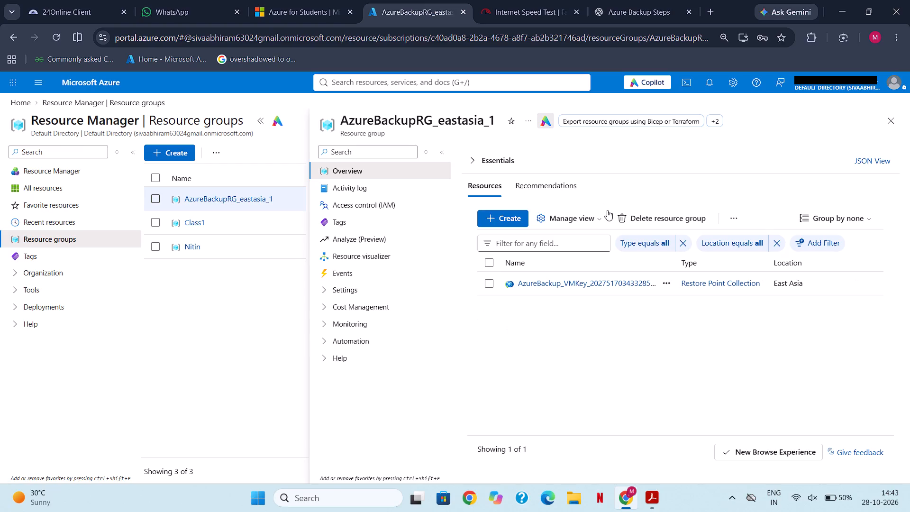
Toggle the Windows energy saver setting and close the quick settings.
left_click(835, 511)
left_click(746, 327)
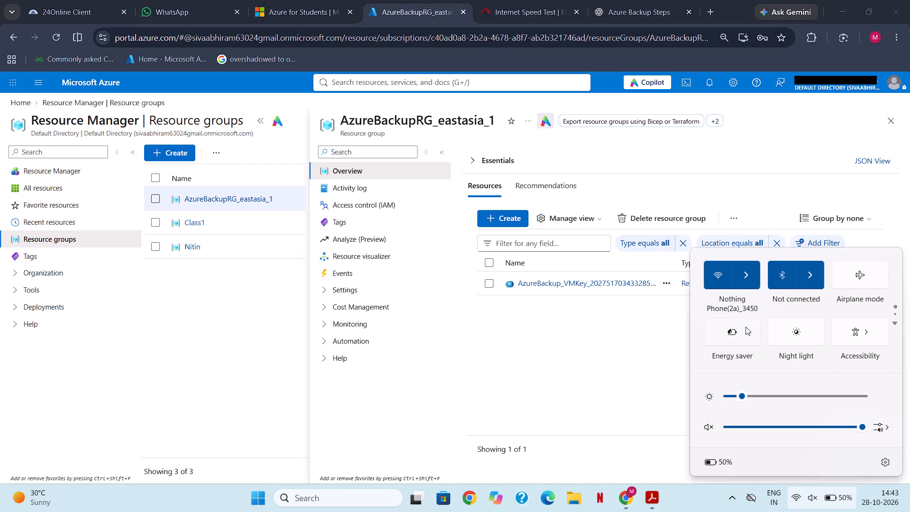
left_click(575, 359)
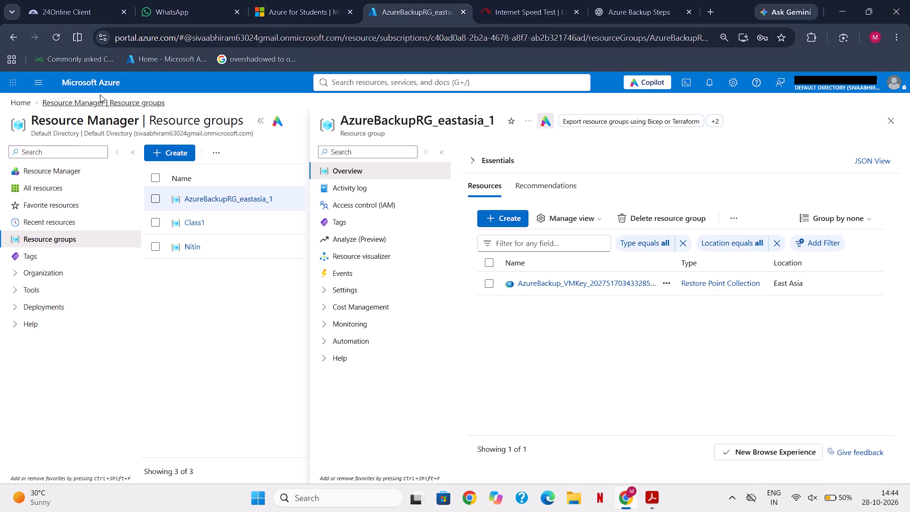
Close the Azure for Students and Internet Speed Test browser tabs.
left_click(352, 12)
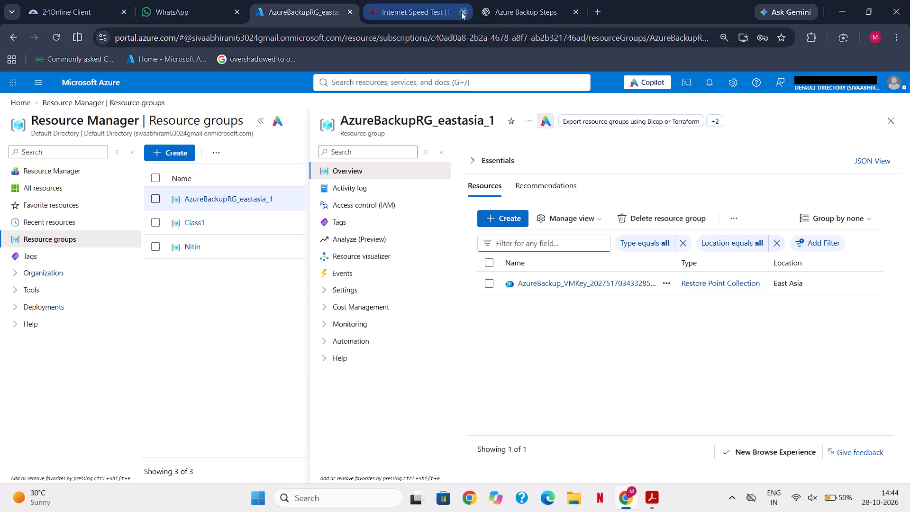
left_click(461, 12)
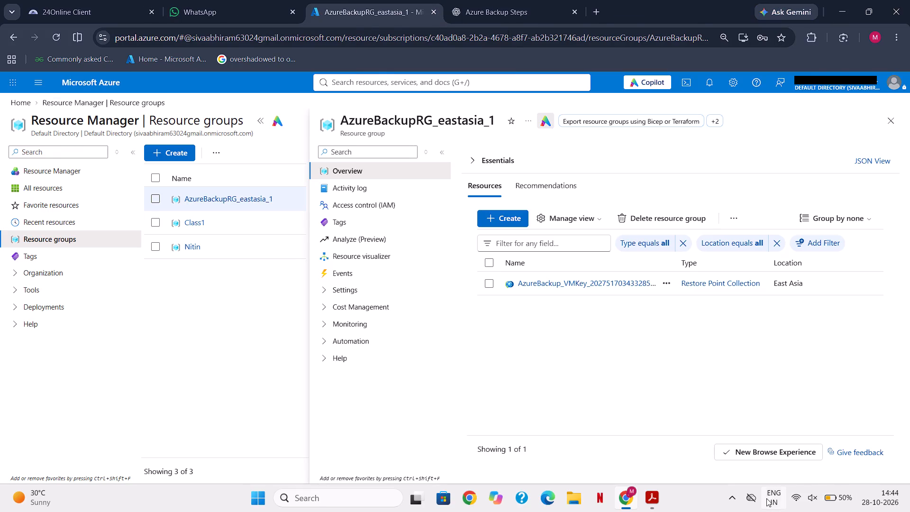
Switch to Adobe Acrobat, close it with the Azure VM backup lab PDF, and return to the Azure portal.
left_click(655, 495)
left_click(909, 0)
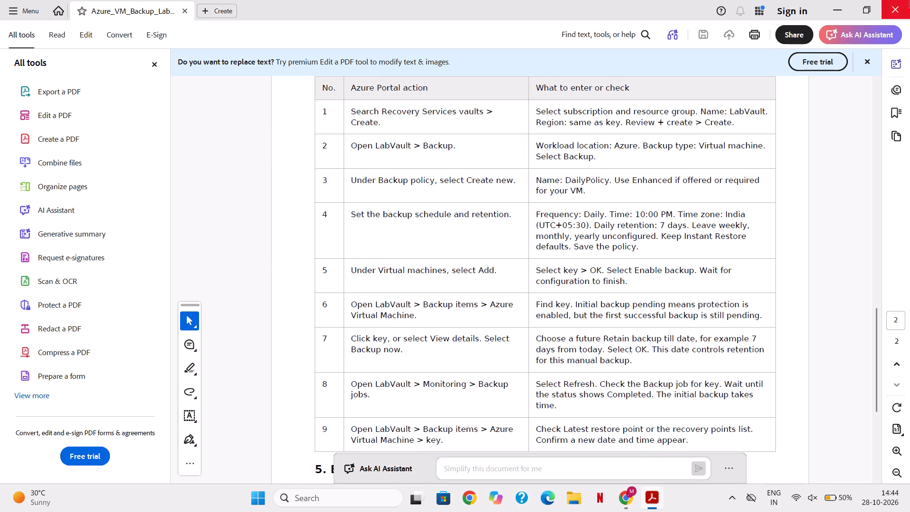
left_click(645, 375)
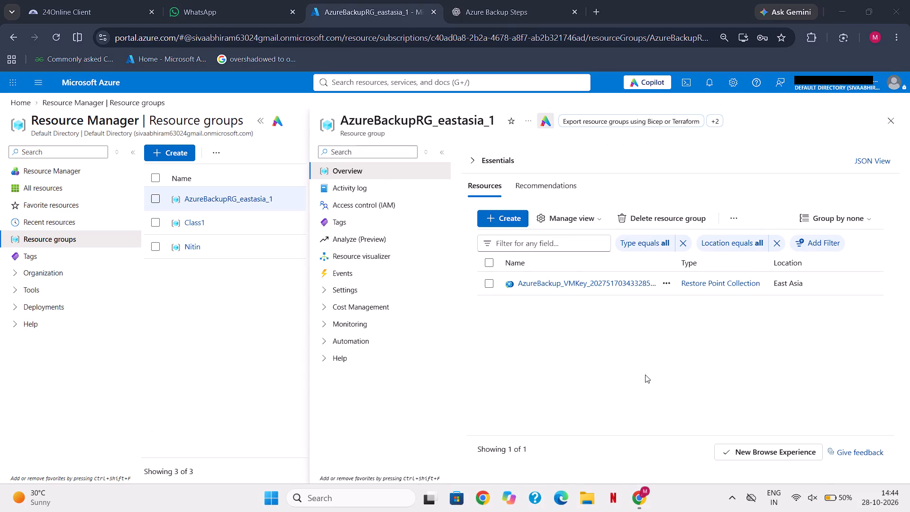
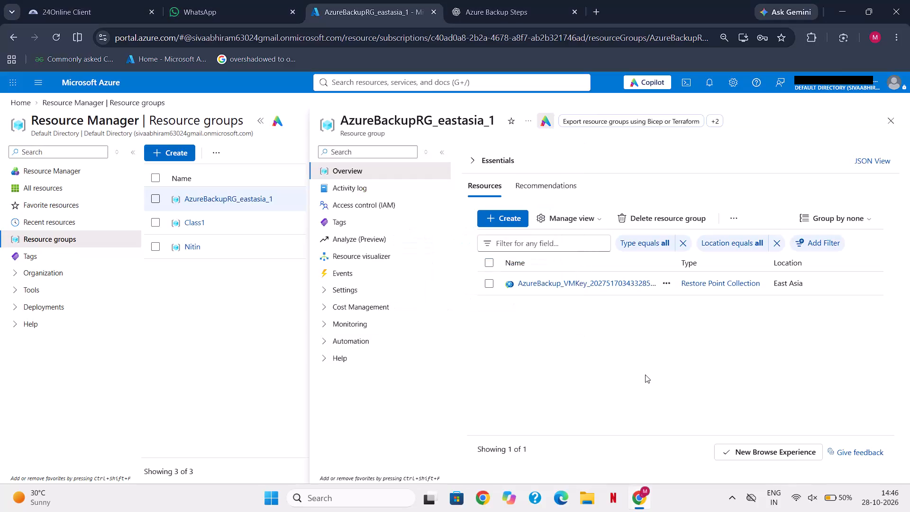
In File Explorer, move the Azure_VM_Backup_Lab PDF from Downloads into the 4-1sem Azure folder.
left_click(581, 510)
left_click(50, 168)
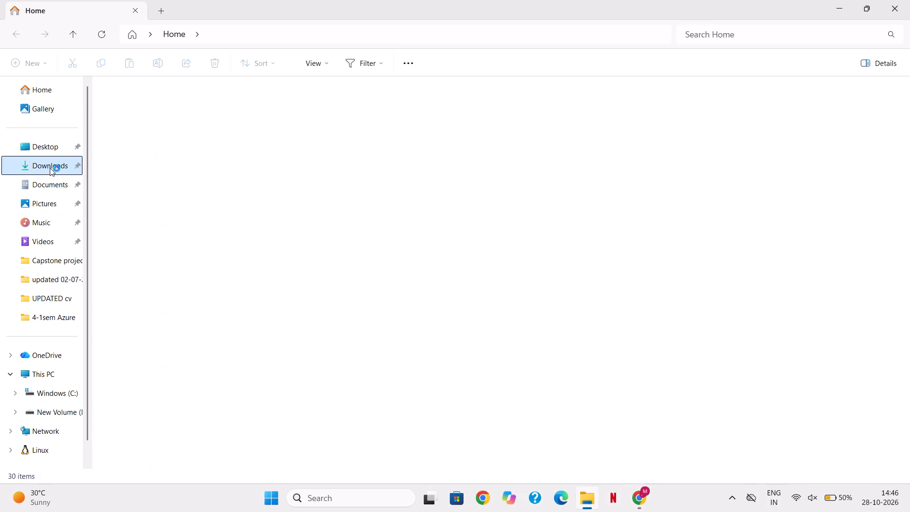
left_click(118, 107)
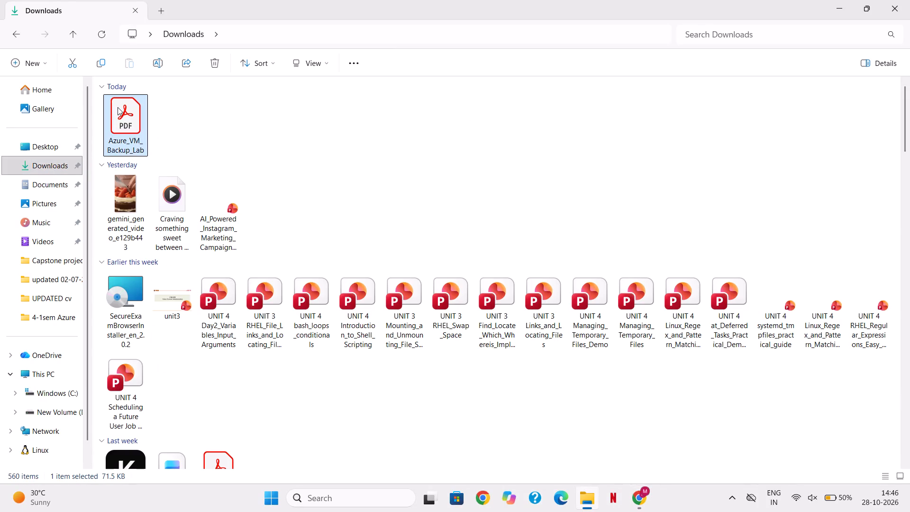
key("ctrl+x")
left_click(48, 318)
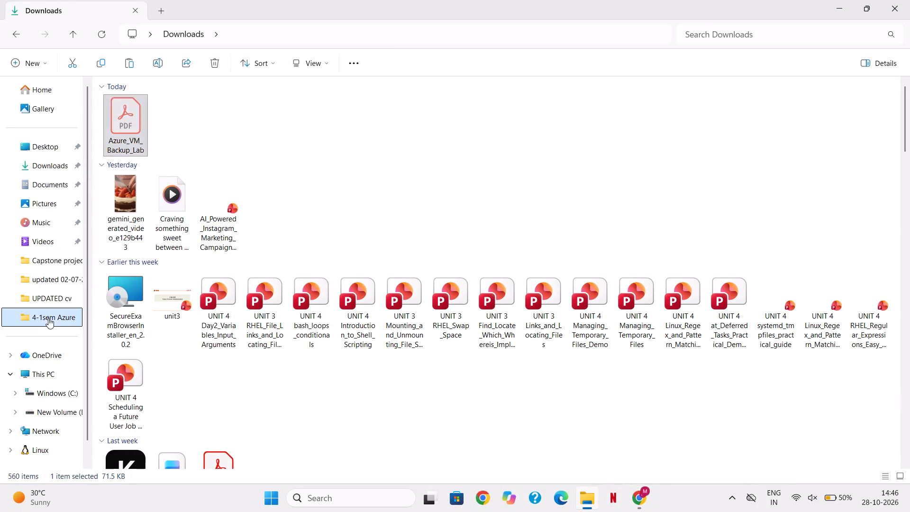
left_click(331, 261)
key("ctrl+v")
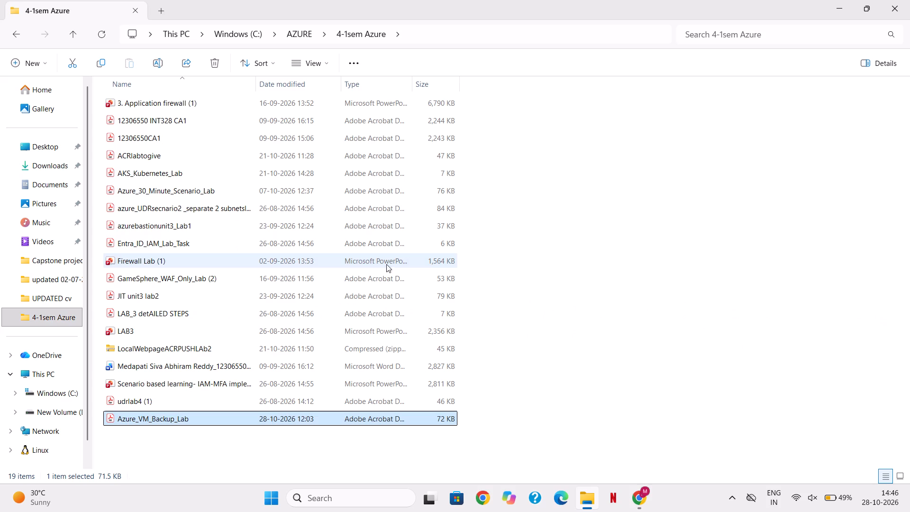
left_click_drag(657, 212, 228, 437)
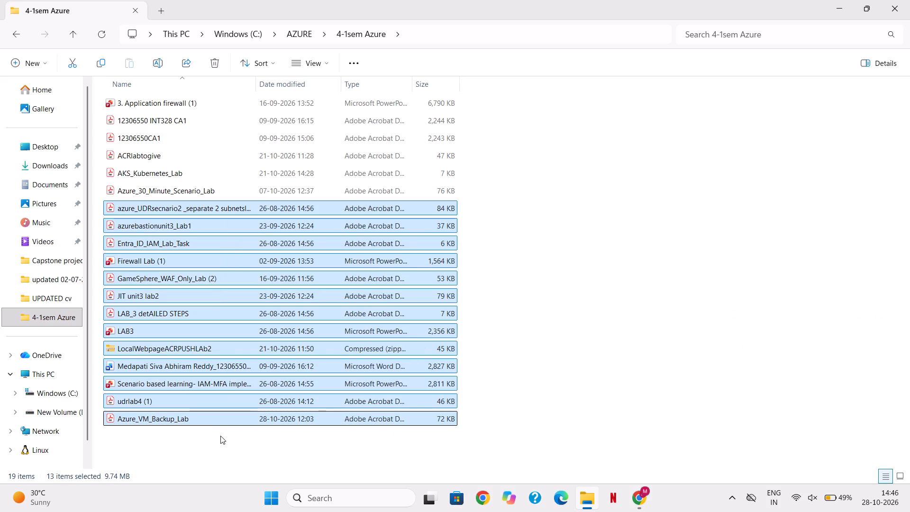
left_click(219, 436)
Open the Azure_VM_Backup_Lab PDF, read through its Implementation steps table, and close the File Explorer window.
double_click(208, 420)
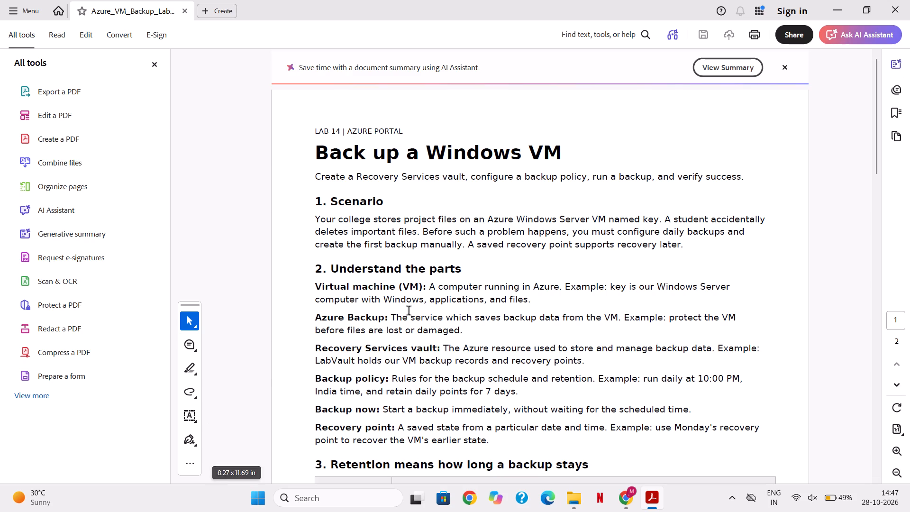
scroll(478, 304, "down", 12)
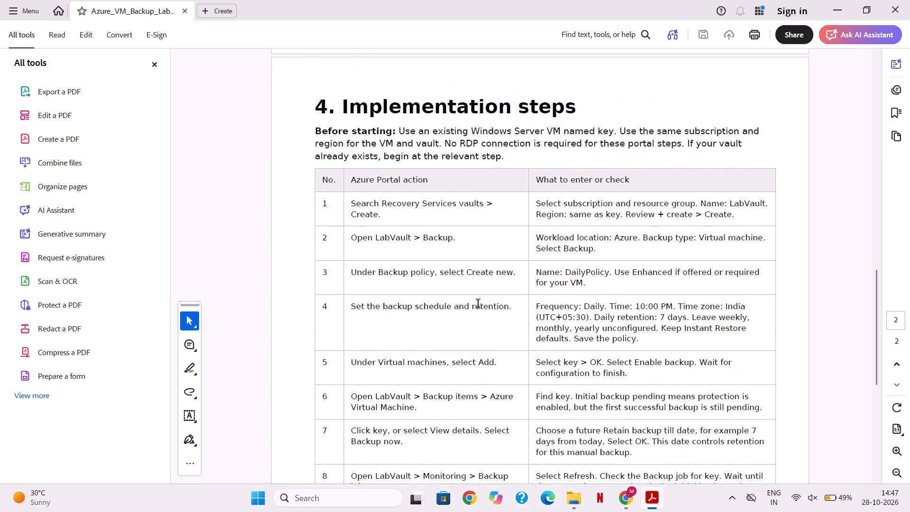
scroll(478, 304, "down", 1)
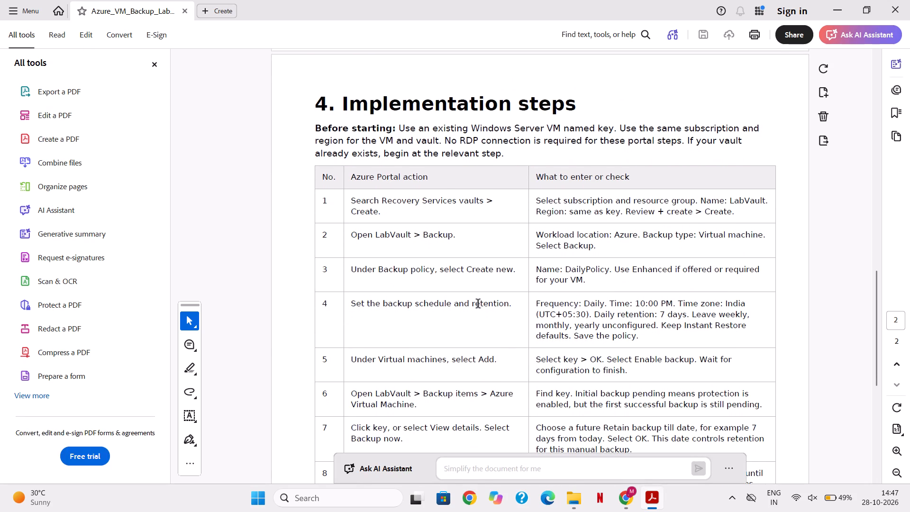
scroll(478, 304, "down", 1)
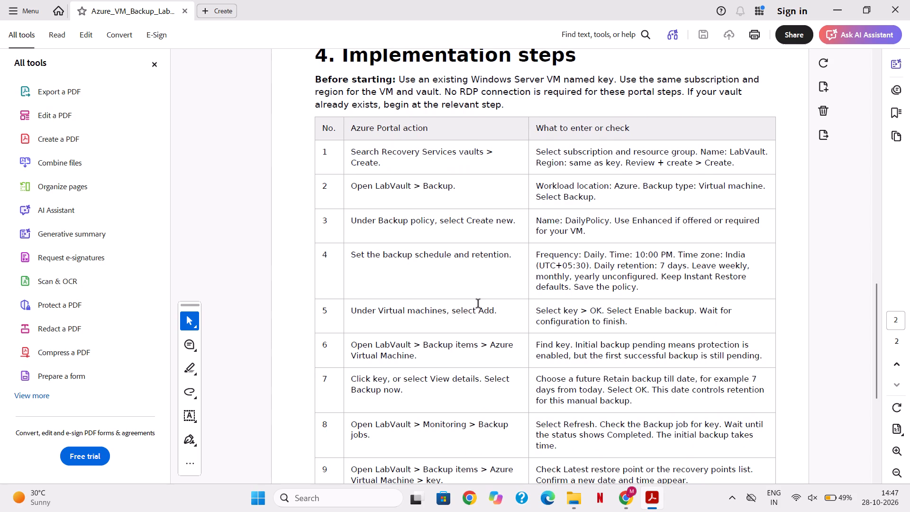
scroll(478, 304, "down", 2)
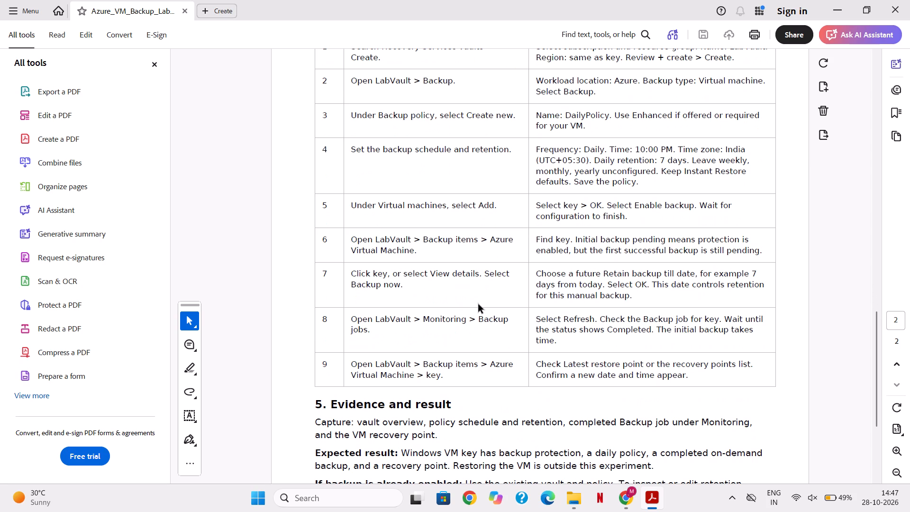
left_click(579, 495)
left_click(909, 0)
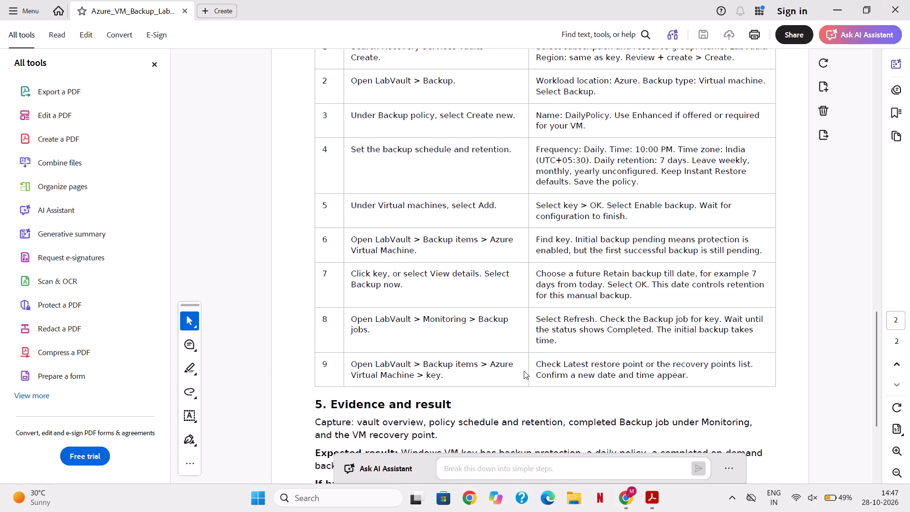
In a new Chrome tab, search for The Fruit of Evolution and open its IMDb page.
left_click(601, 3)
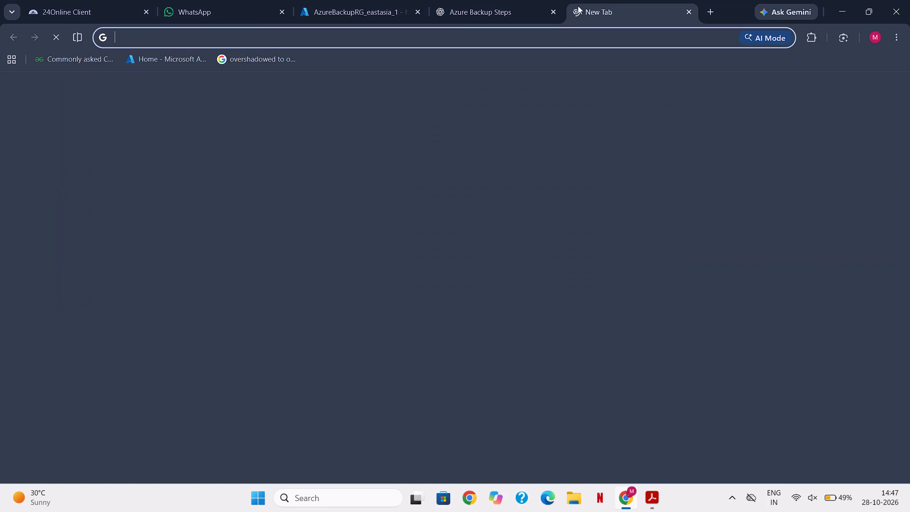
left_click(437, 33)
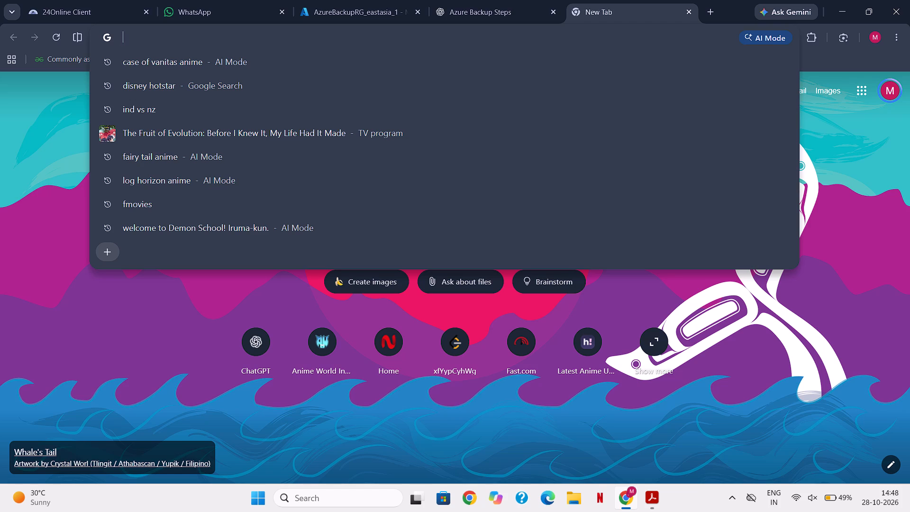
left_click(366, 126)
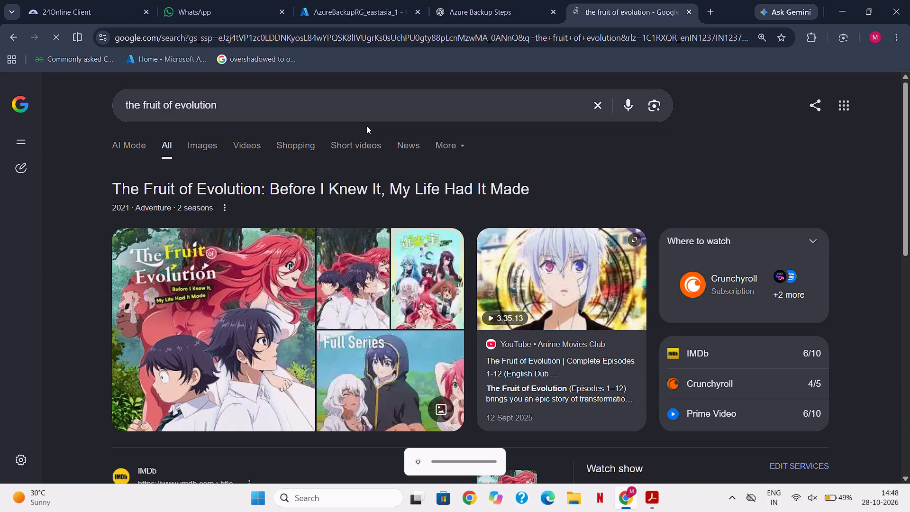
scroll(366, 126, "down", 5)
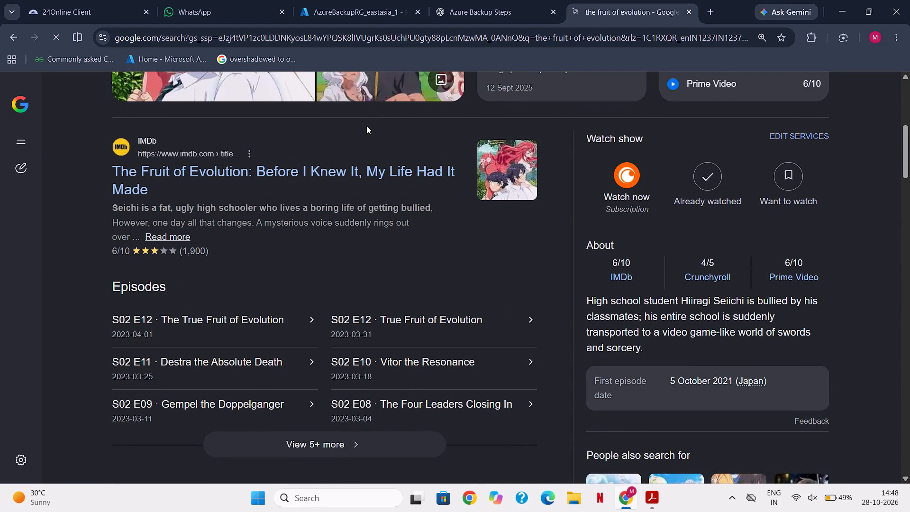
left_click(295, 171)
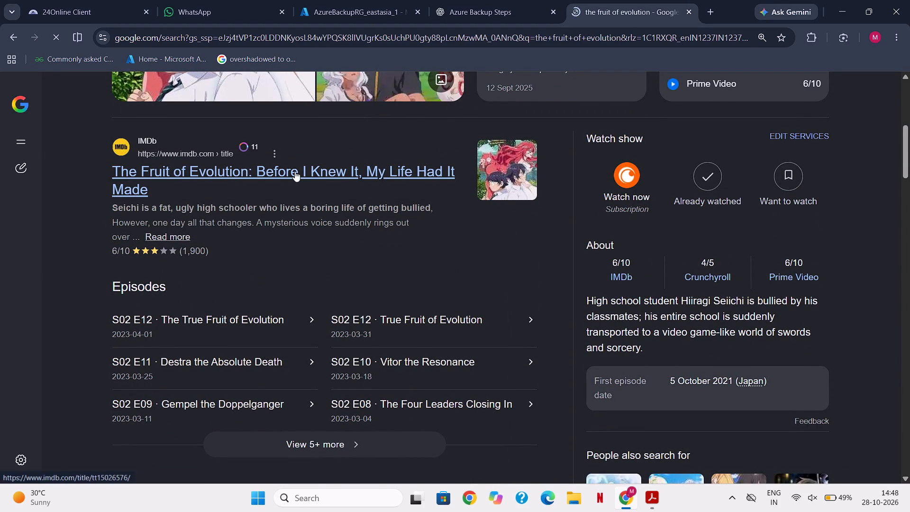
scroll(295, 171, "down", 2)
scroll(295, 171, "up", 1)
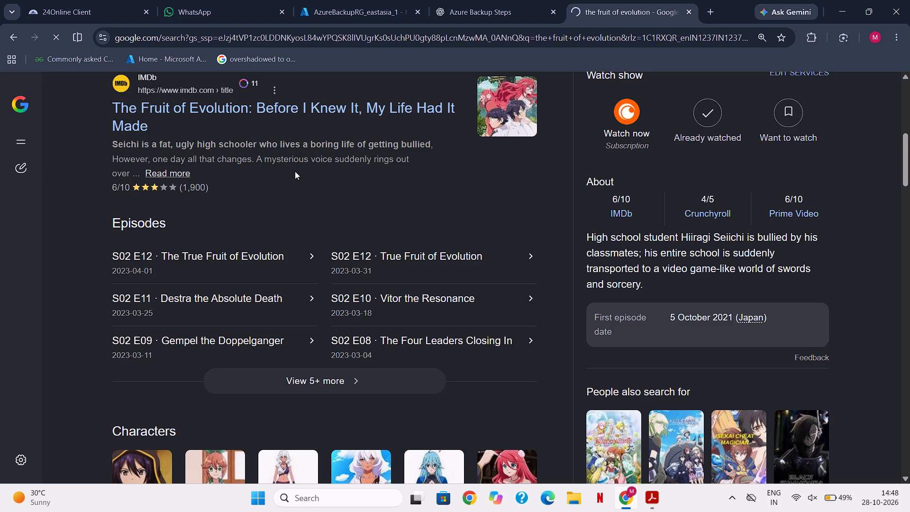
left_click(402, 0)
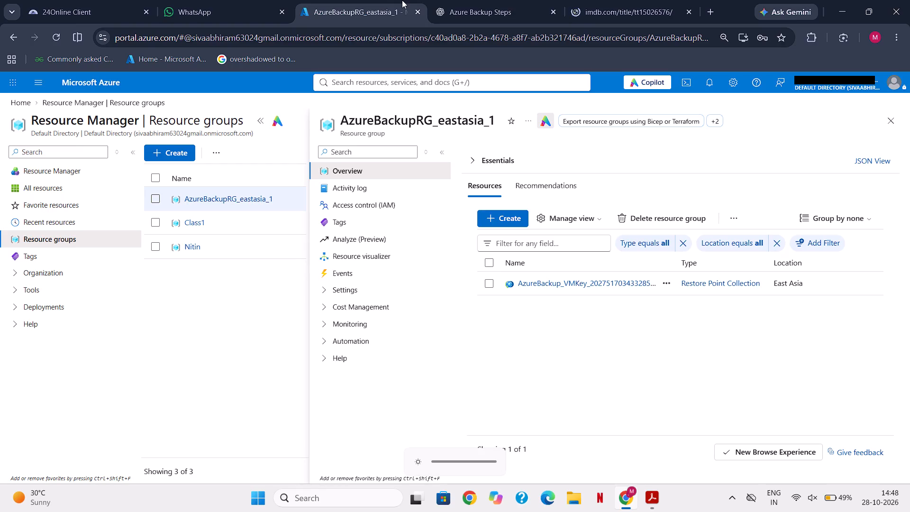
left_click(661, 0)
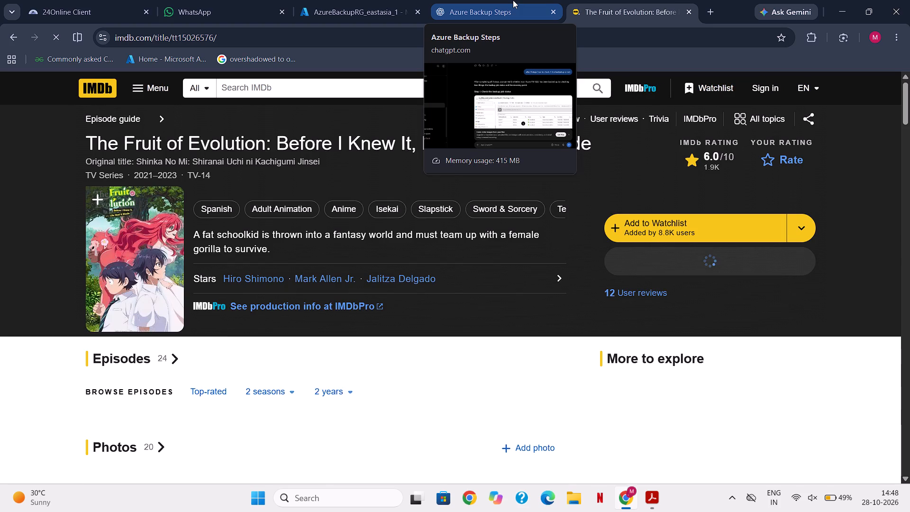
scroll(419, 298, "down", 3)
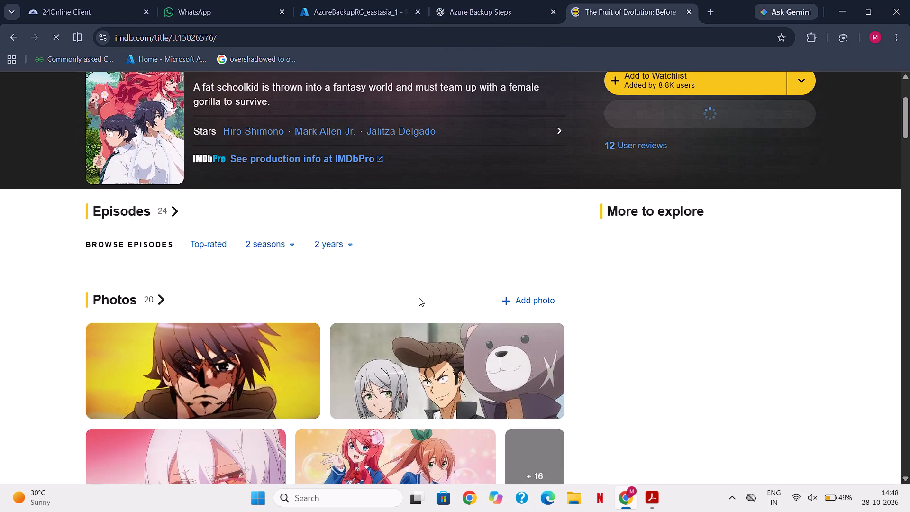
left_click(257, 242)
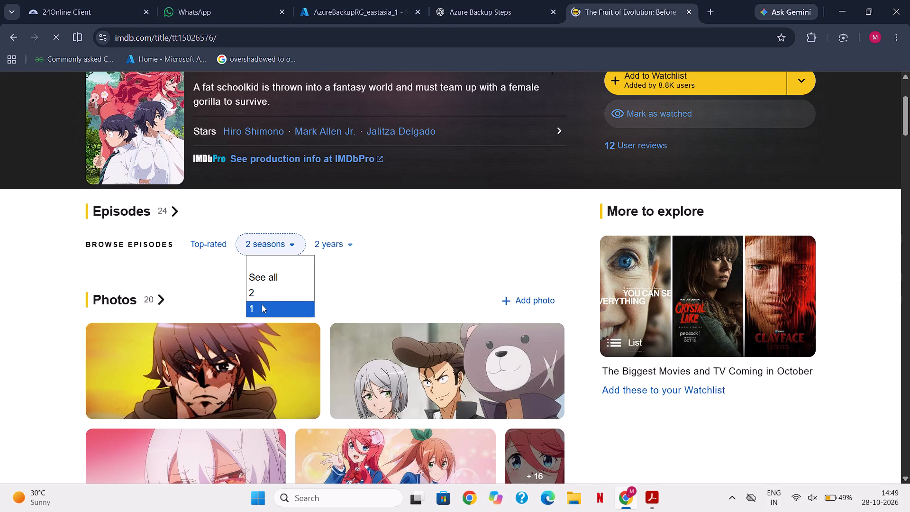
left_click(262, 304)
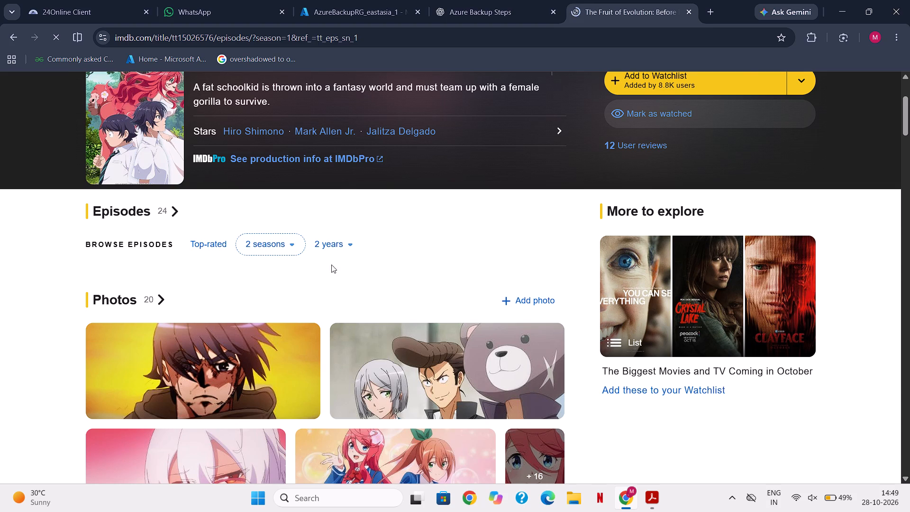
scroll(331, 265, "up", 1)
scroll(331, 265, "down", 9)
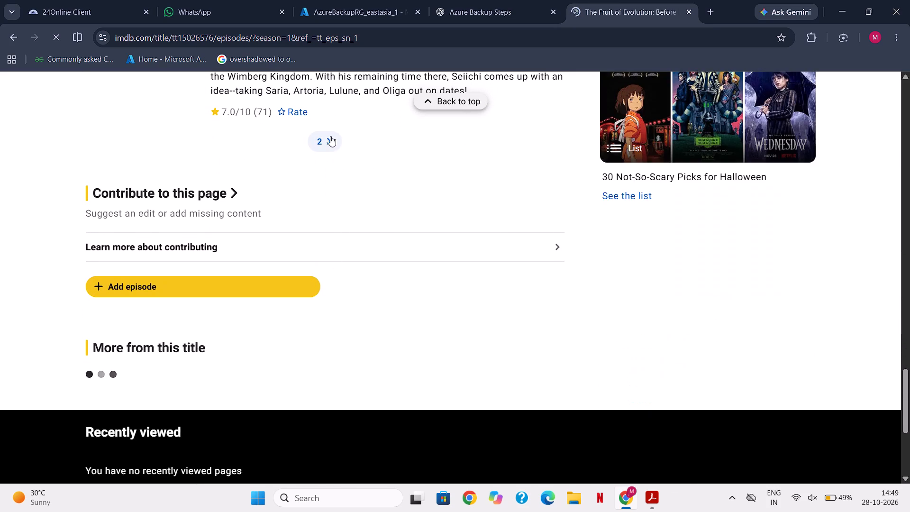
left_click(319, 148)
left_click(322, 162)
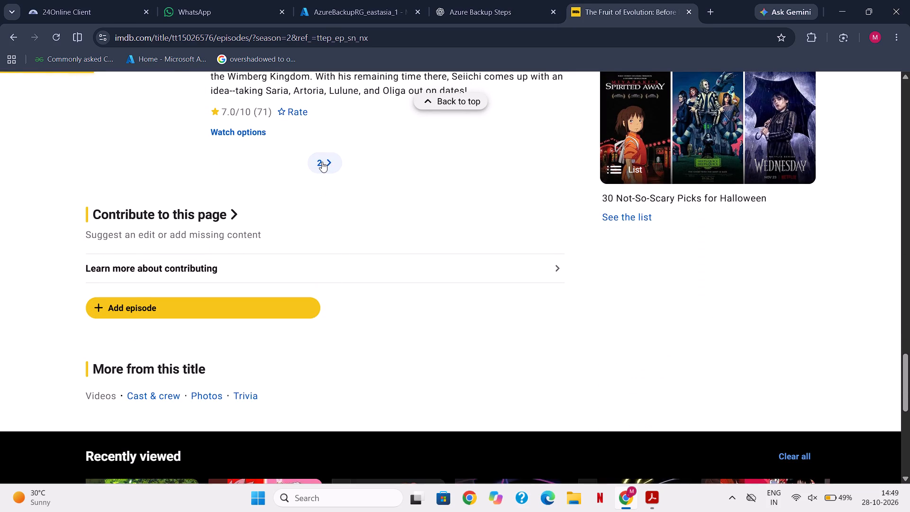
scroll(322, 162, "down", 2)
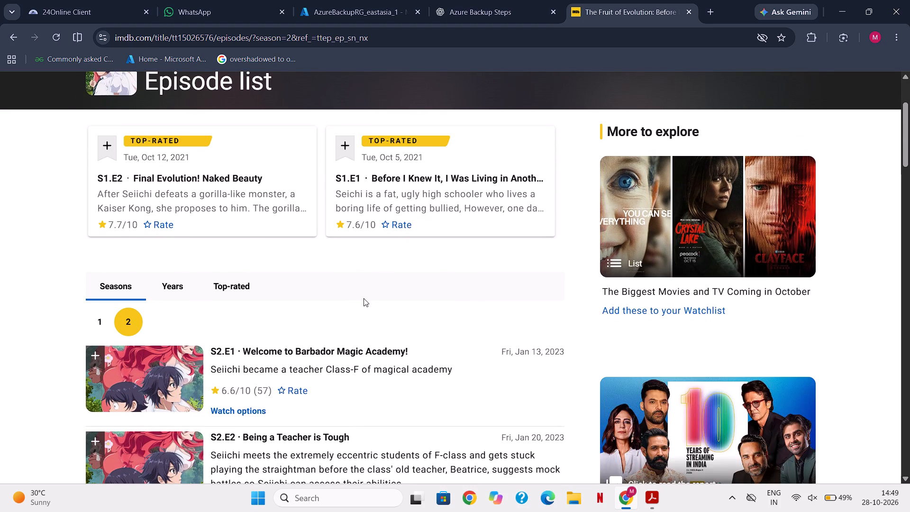
scroll(364, 298, "down", 5)
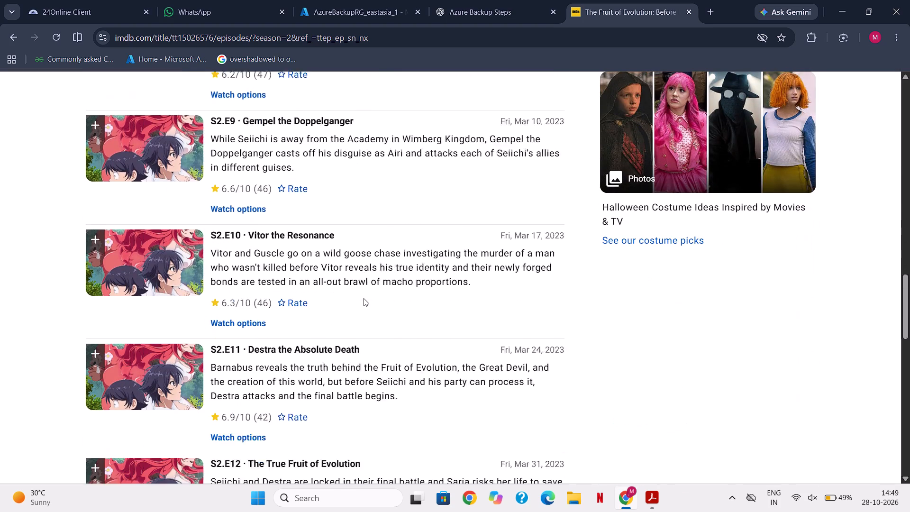
scroll(364, 298, "down", 1)
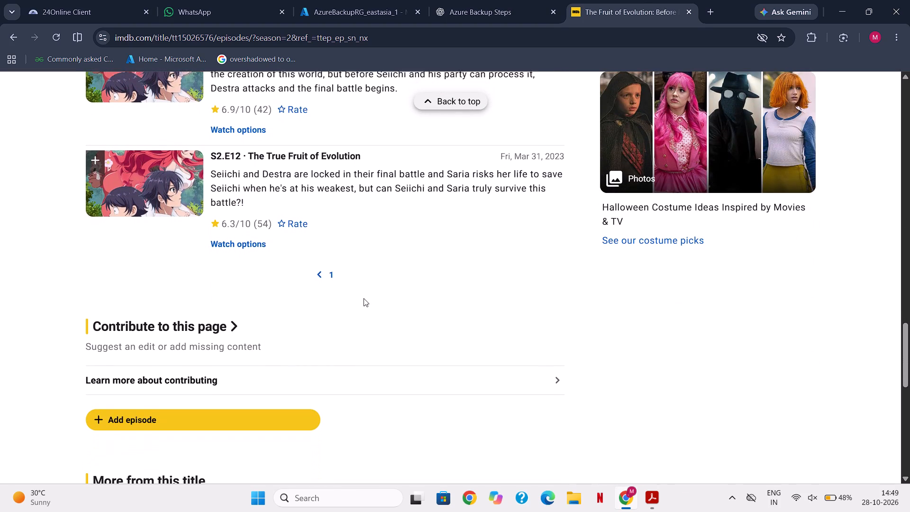
scroll(364, 298, "down", 3)
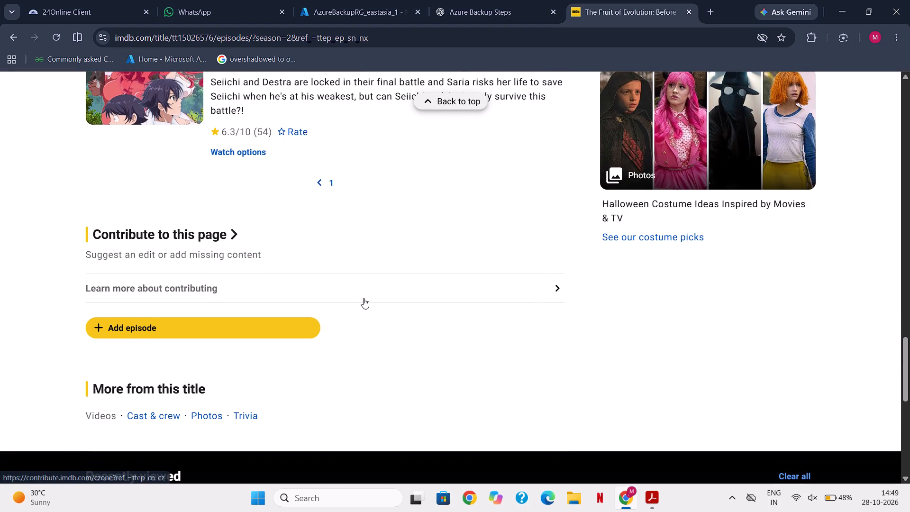
scroll(364, 298, "down", 1)
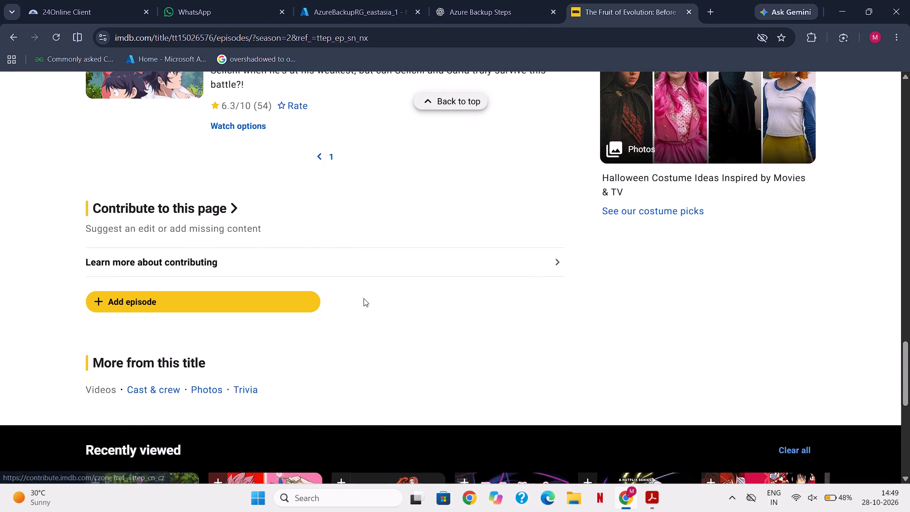
double_click(15, 35)
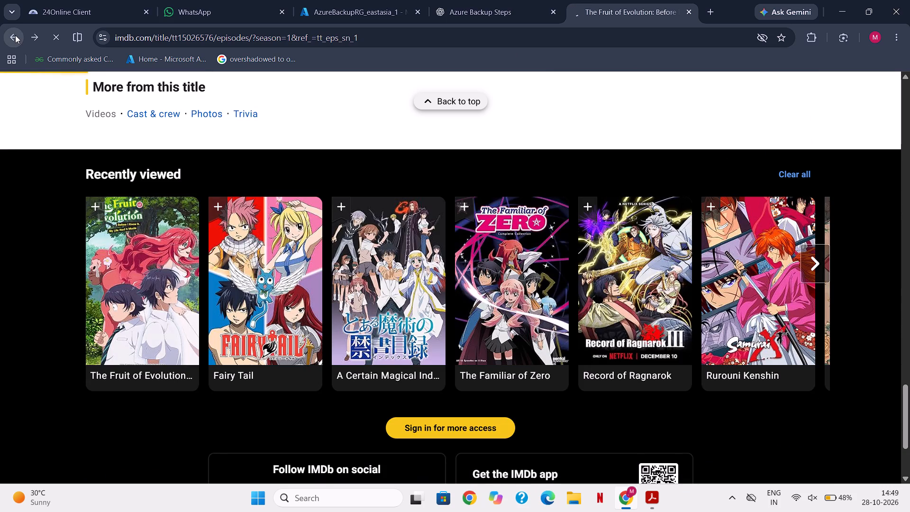
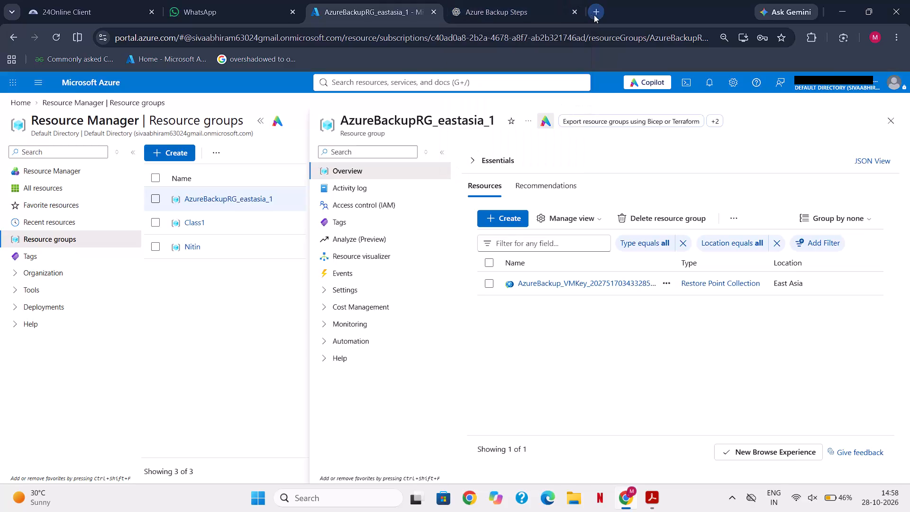
Open the Poki games site in a new browser tab and look through the games on its home page.
left_click(594, 15)
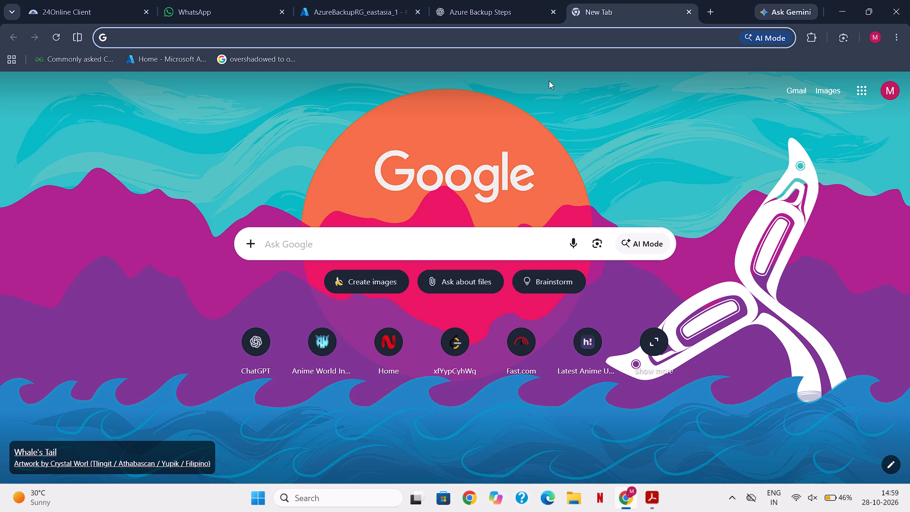
type("poki")
key("Return")
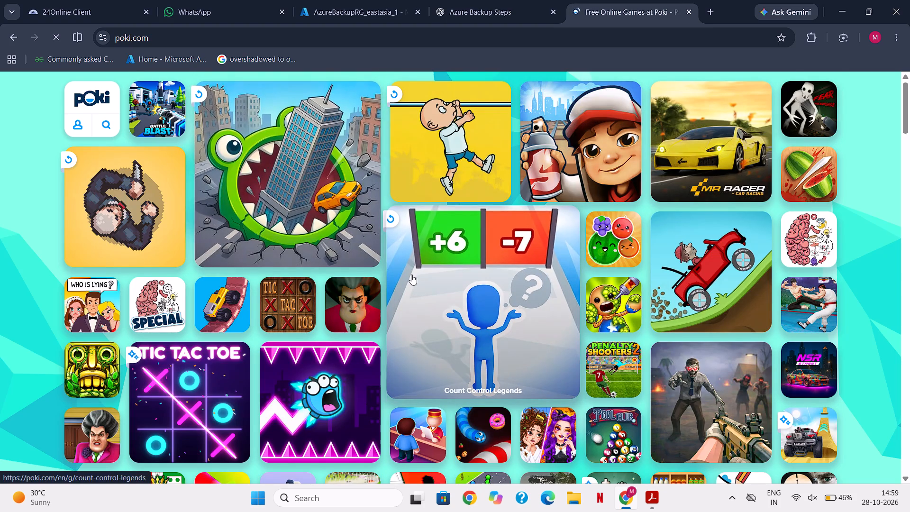
scroll(411, 274, "down", 5)
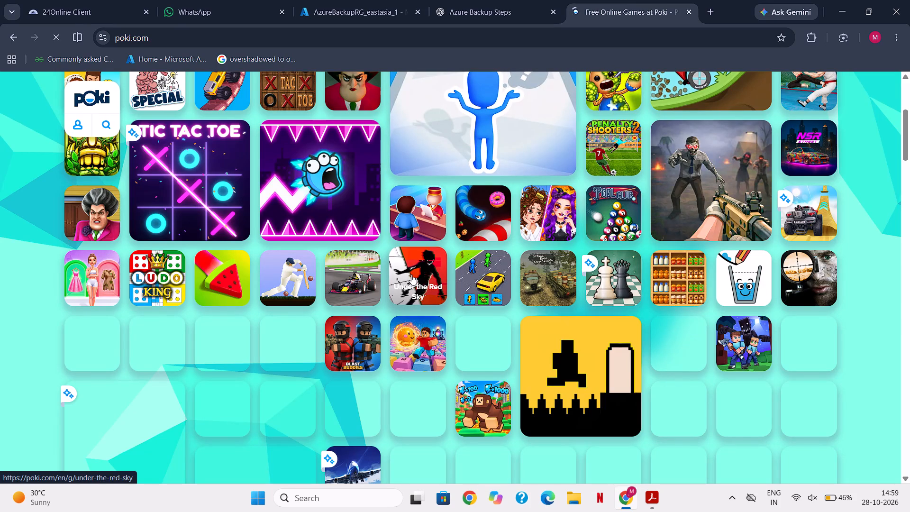
scroll(411, 274, "down", 1)
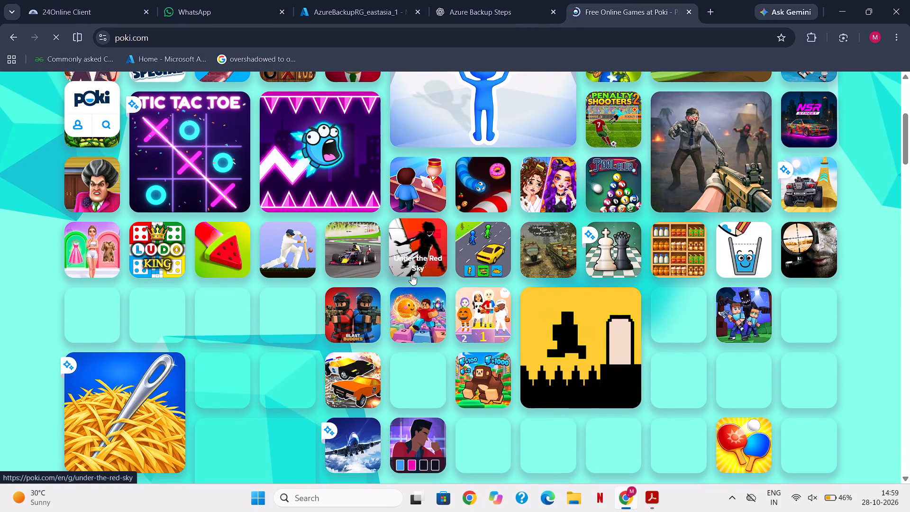
scroll(389, 279, "up", 2)
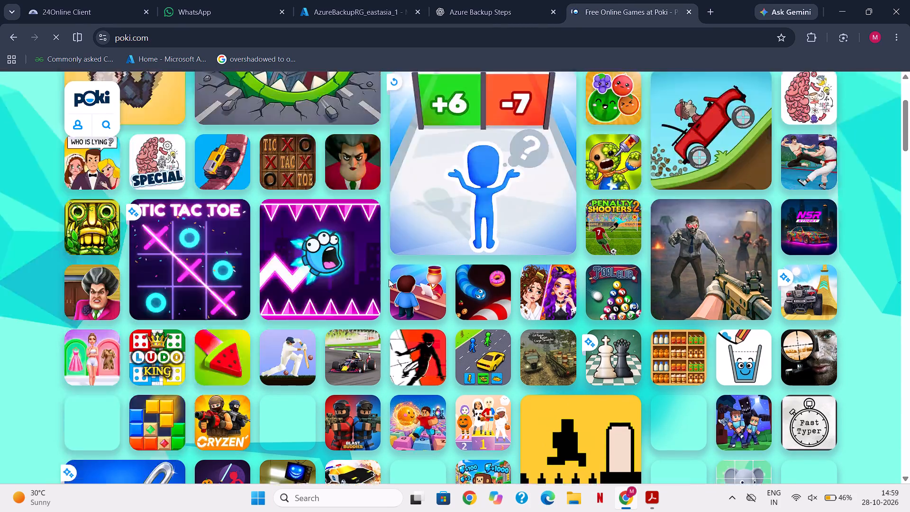
scroll(389, 279, "up", 2)
Search Poki for arrow, look through the resulting games, and close that tab to return to the Azure portal.
left_click(100, 125)
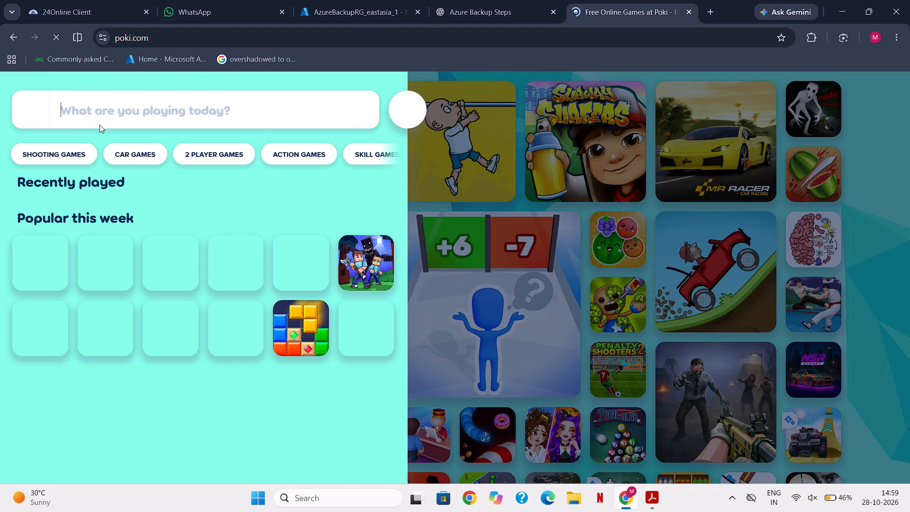
type("arrow")
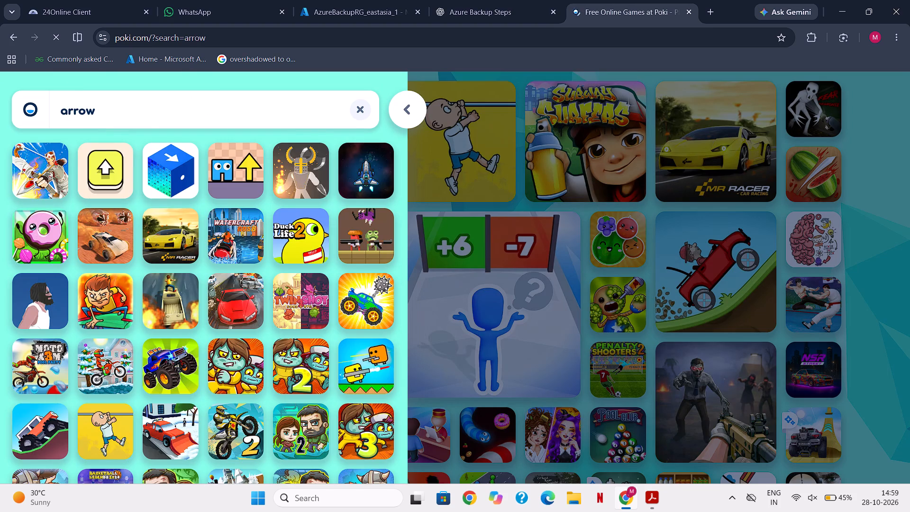
scroll(156, 227, "down", 1)
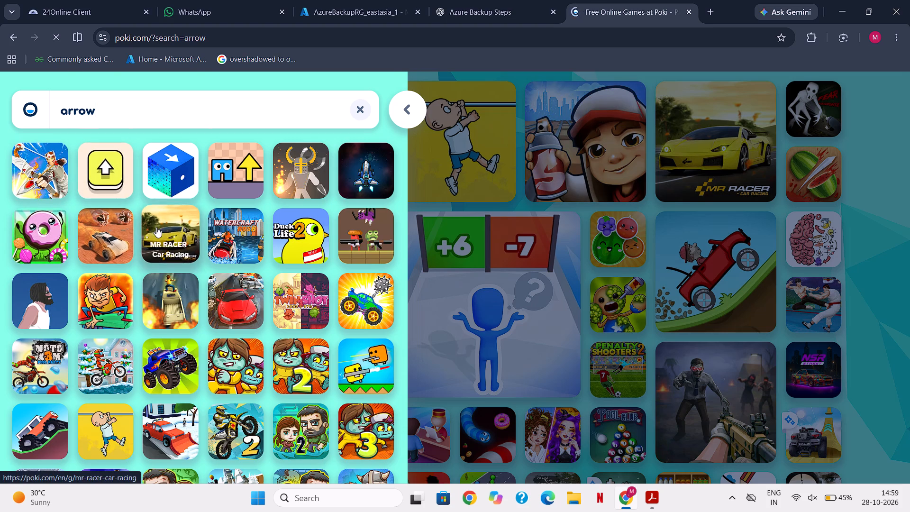
scroll(156, 227, "down", 5)
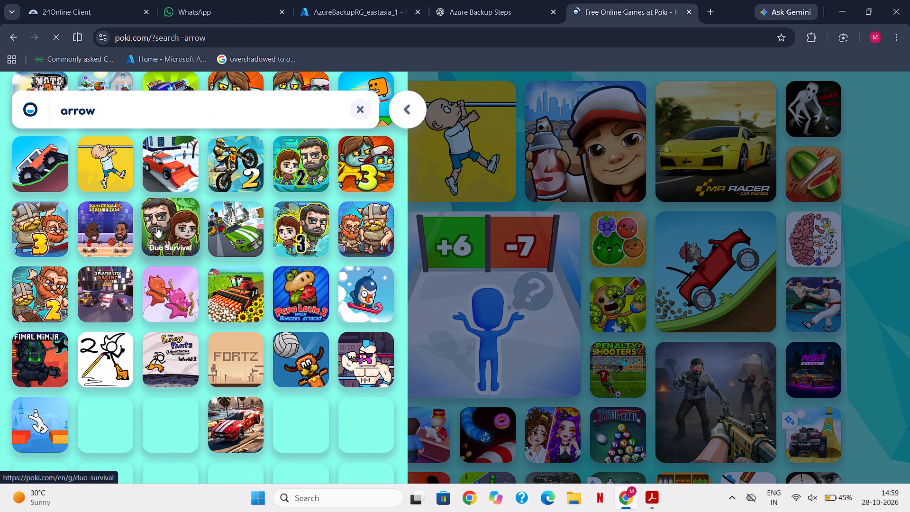
scroll(222, 271, "down", 2)
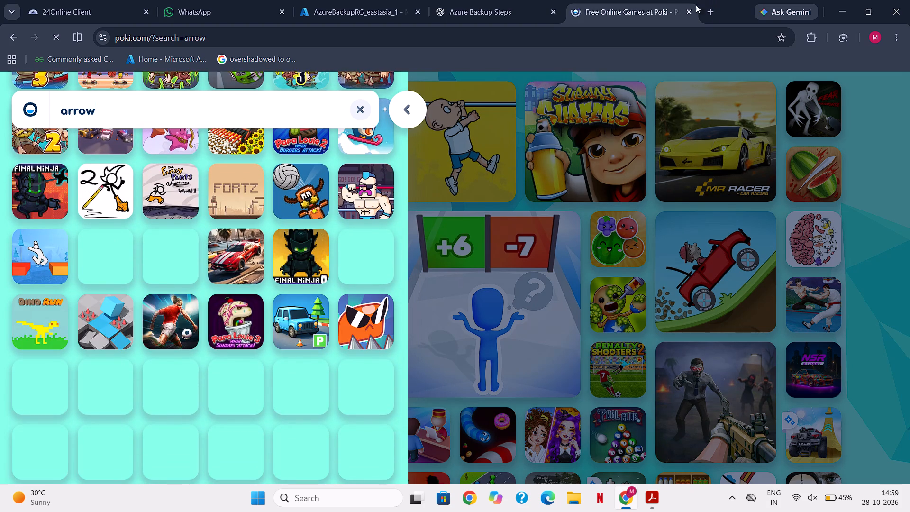
left_click(691, 9)
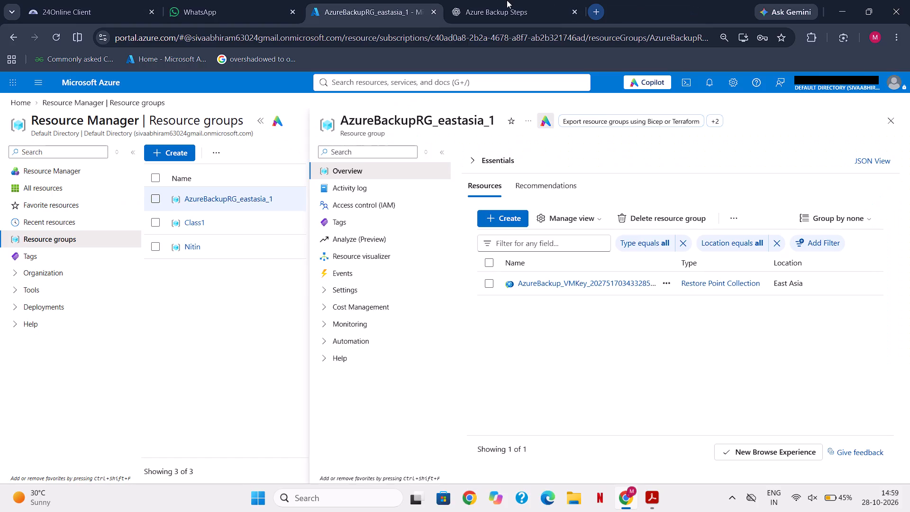
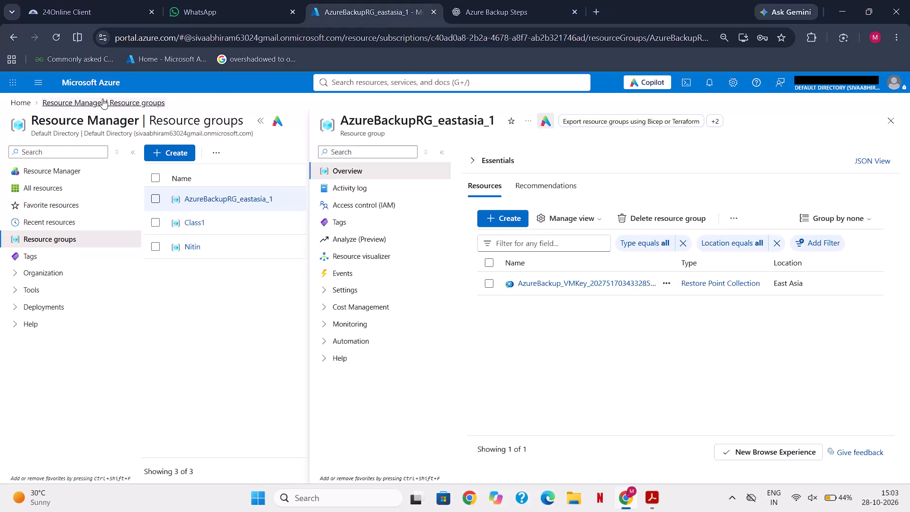
Return to the resource groups list from the portal home and delete the Nitin resource group, confirming with its name.
left_click(94, 73)
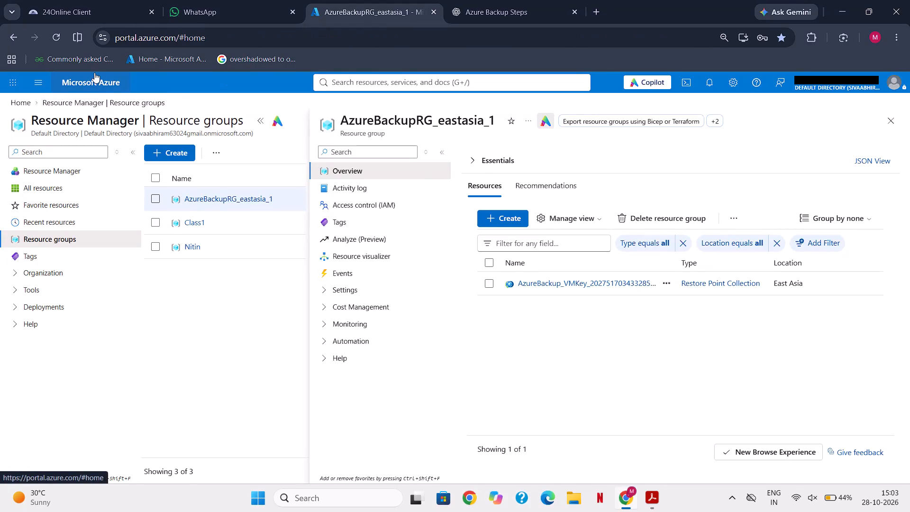
left_click(271, 163)
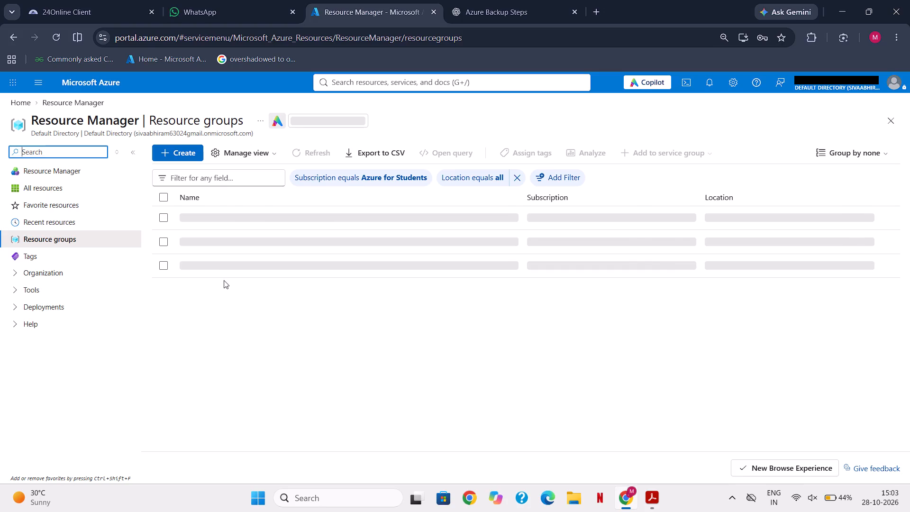
left_click(203, 269)
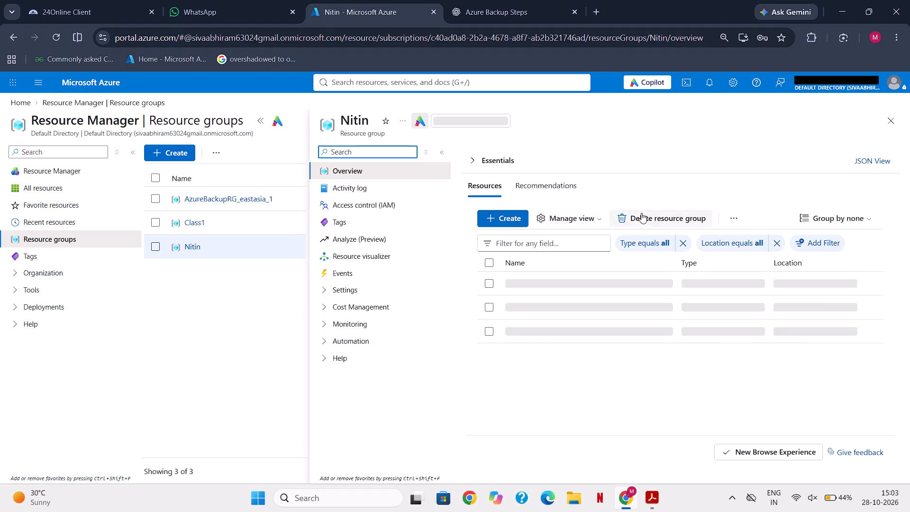
left_click(641, 213)
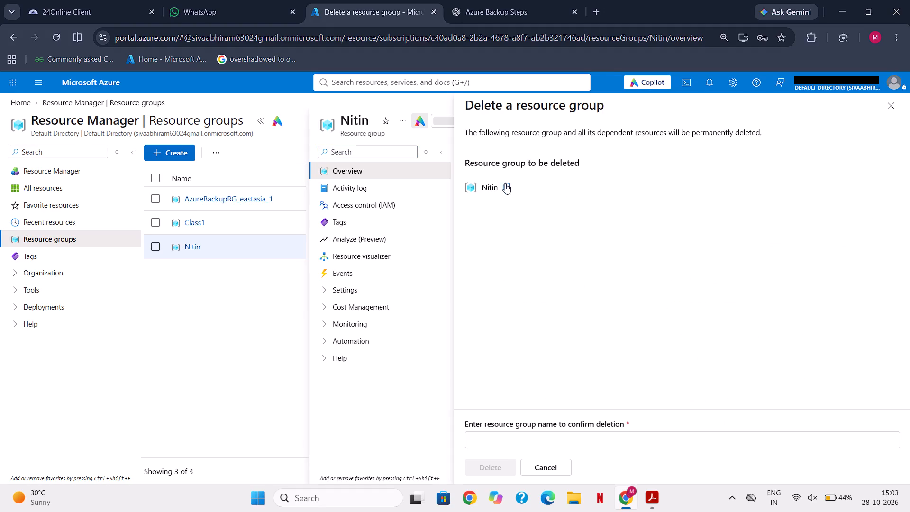
left_click(507, 185)
left_click(500, 436)
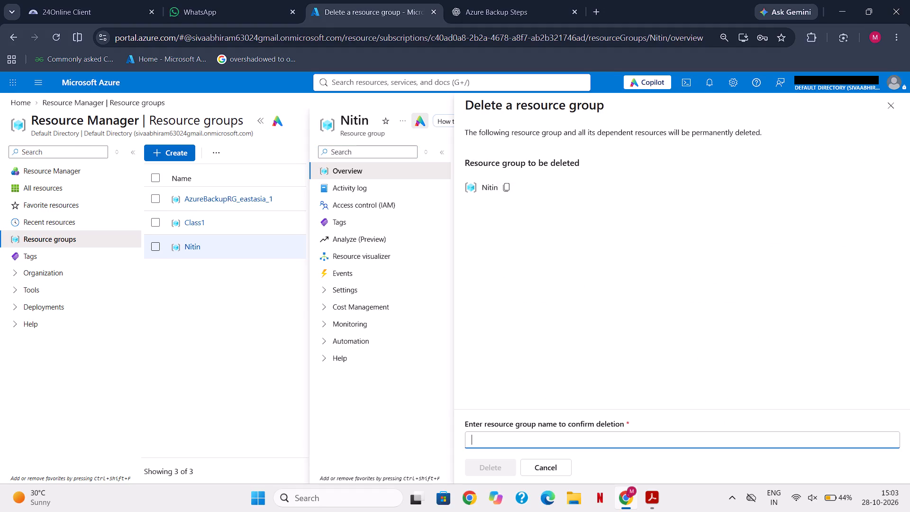
key("ctrl+v")
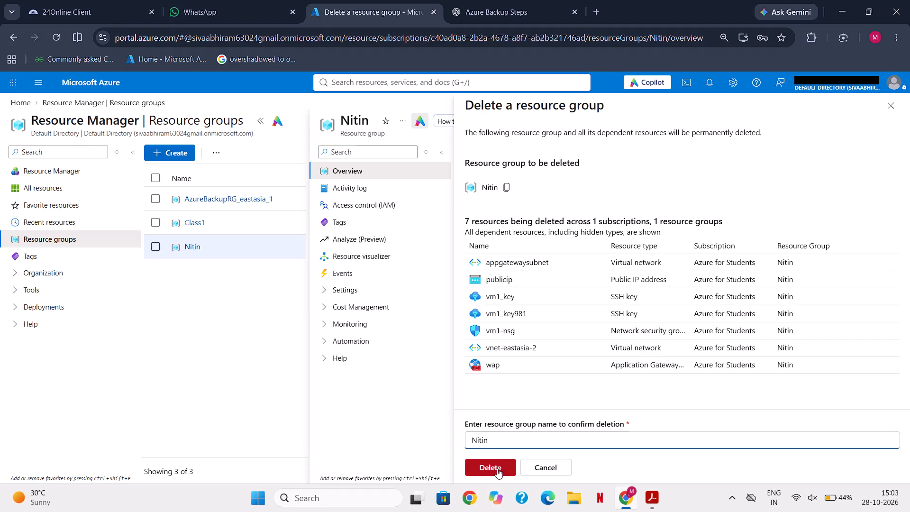
left_click(497, 468)
left_click(670, 338)
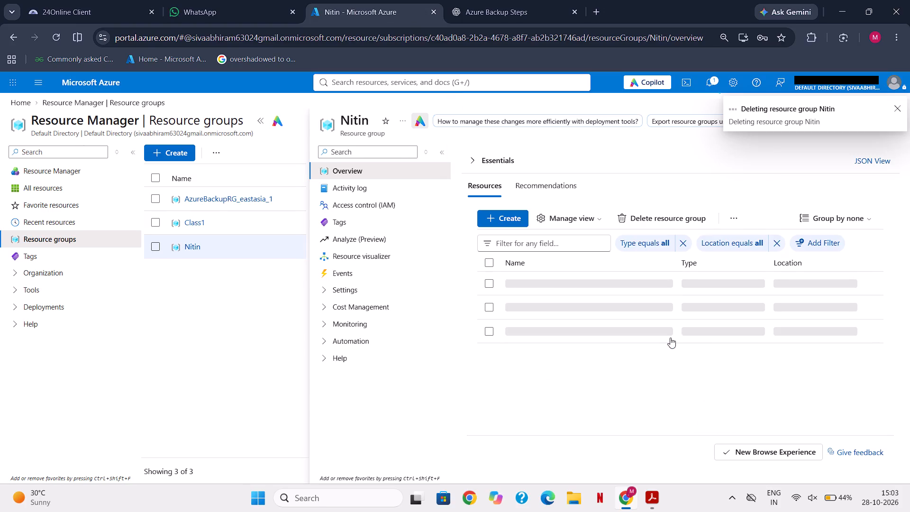
Open the AzureBackupRG_eastasia_1 resource group from the resource groups list.
left_click(226, 201)
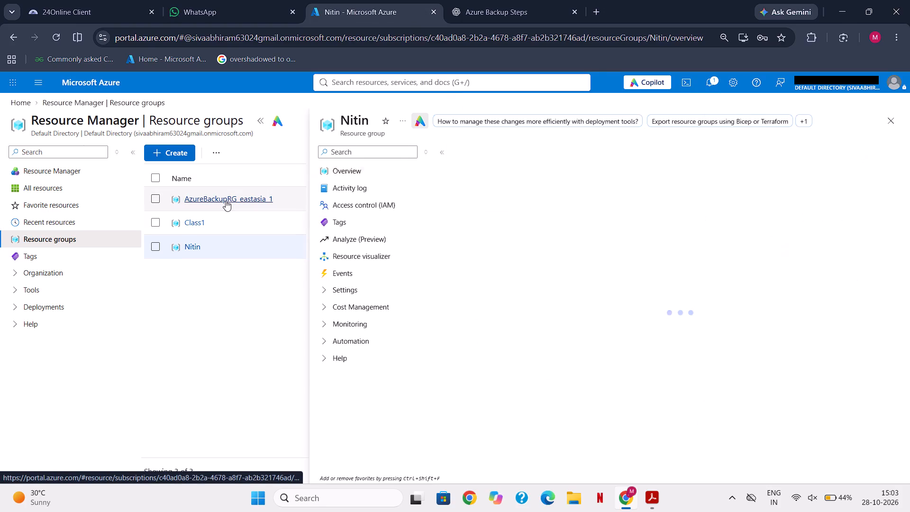
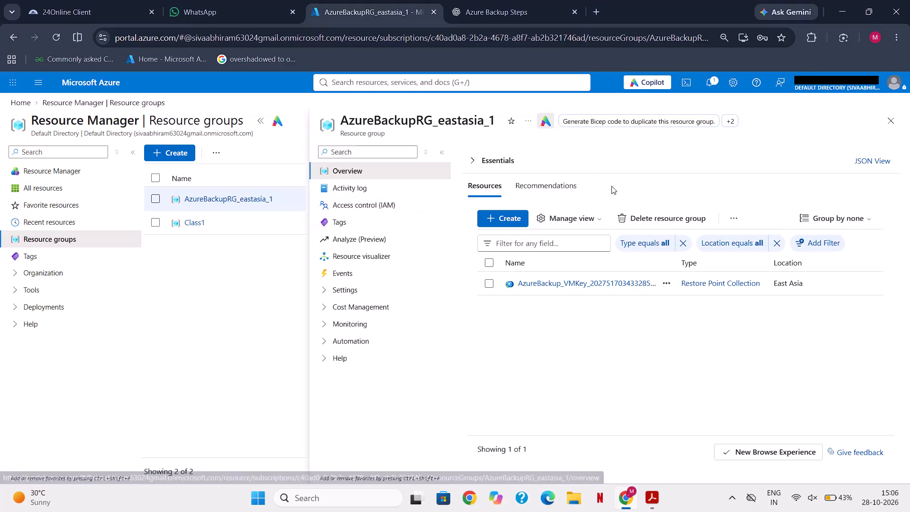
Request deletion of the AzureBackupRG_eastasia_1 resource group and enter its copied name in the deletion confirmation.
left_click(649, 223)
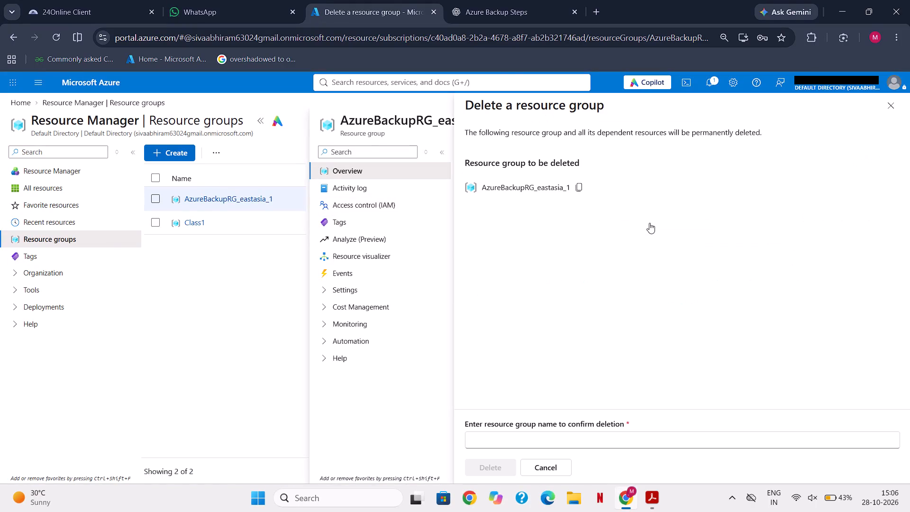
left_click(577, 186)
left_click_drag(500, 454, 498, 444)
left_click(498, 444)
key("ctrl+v")
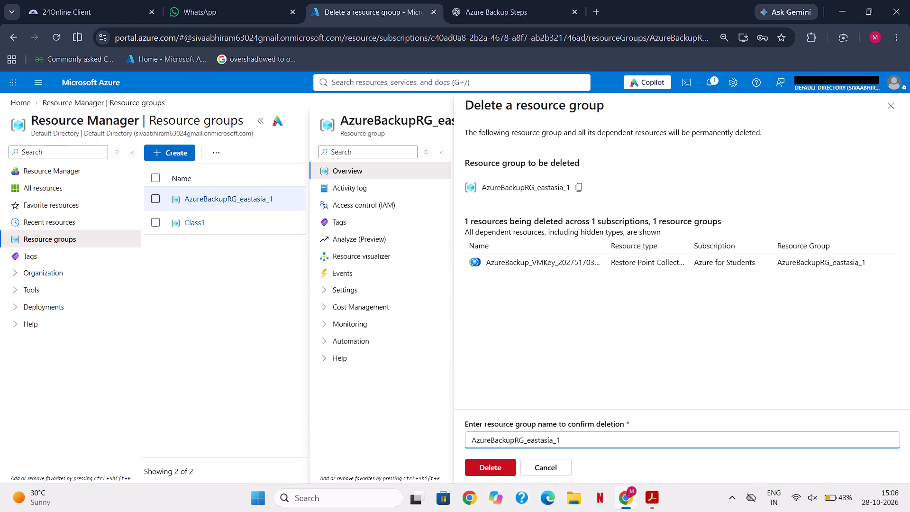
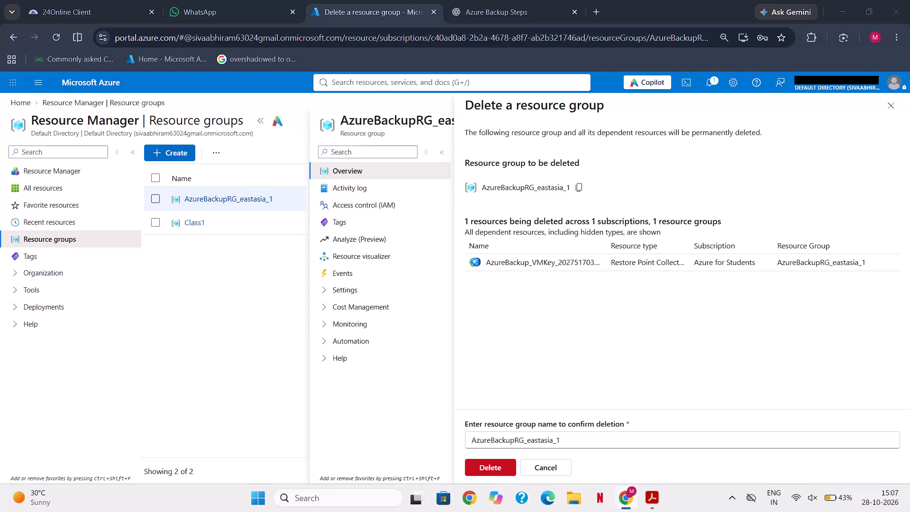
Confirm the permanent deletion of the AzureBackupRG_eastasia_1 resource group.
left_click(483, 474)
left_click(675, 348)
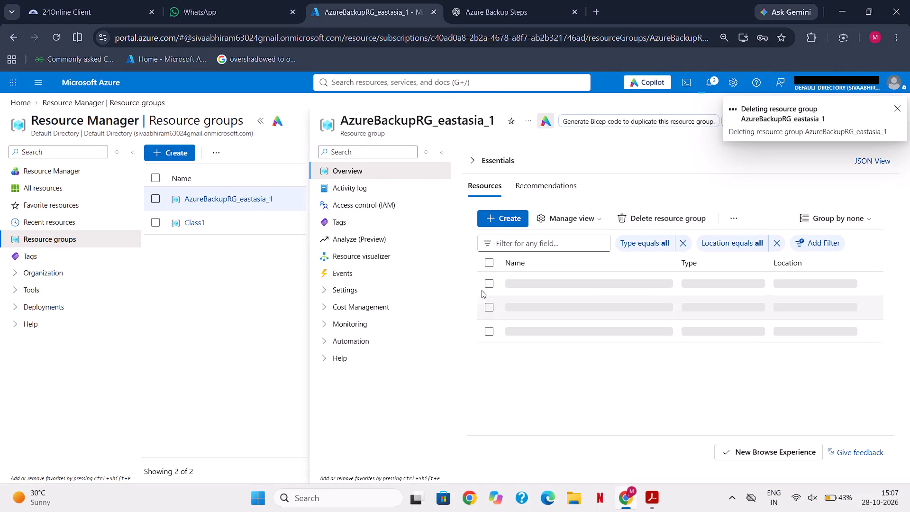
Delete the Class1 resource group with all its dependent resources, entering its copied name Class1 to confirm the deletion.
left_click(193, 225)
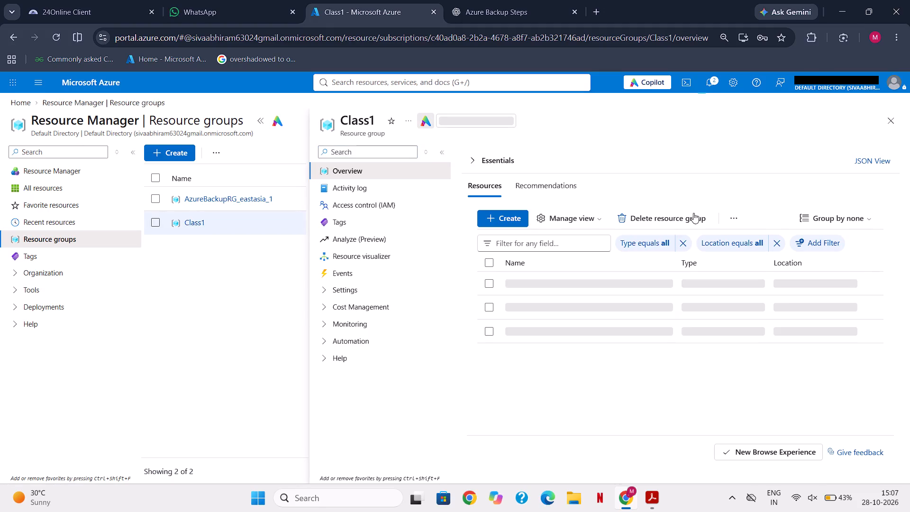
left_click(651, 216)
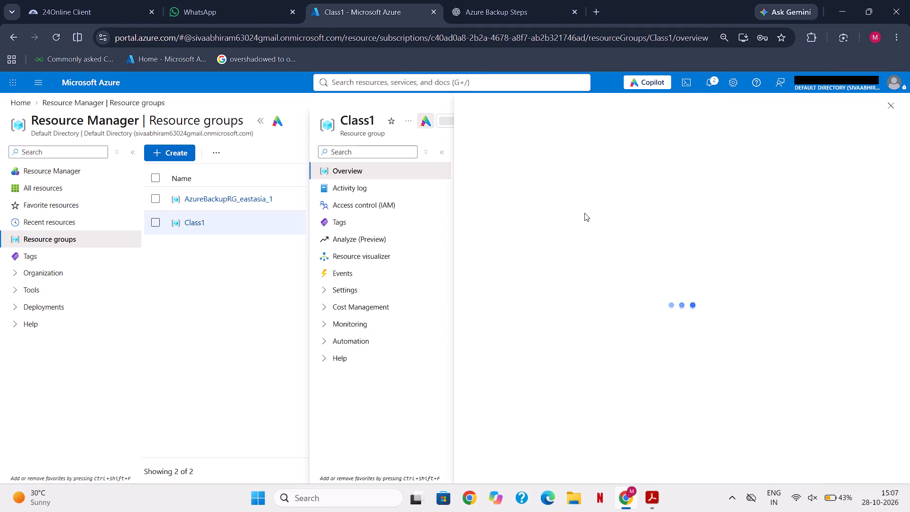
left_click(504, 187)
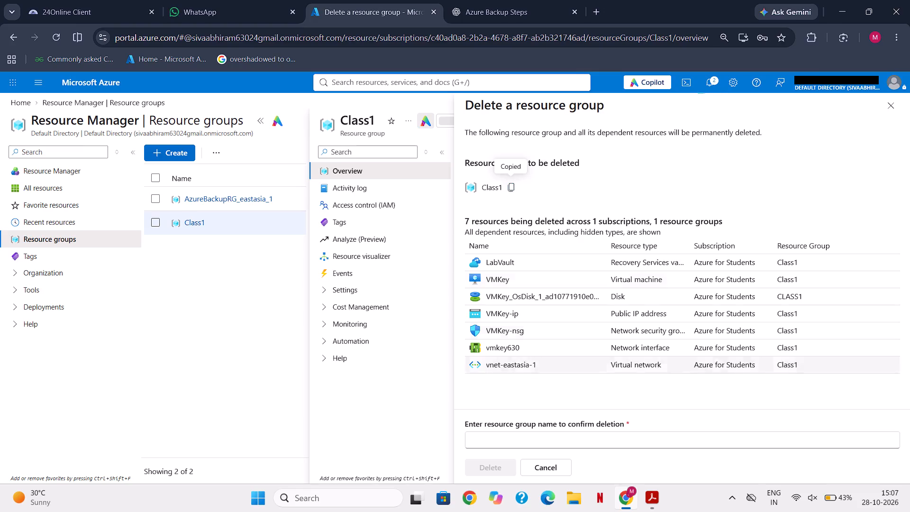
left_click(508, 439)
key("ctrl+v")
left_click(493, 463)
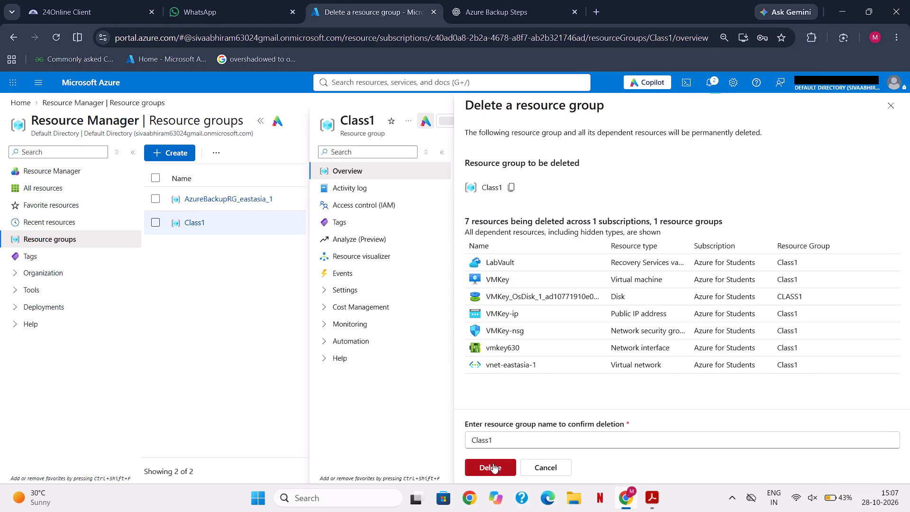
left_click(682, 338)
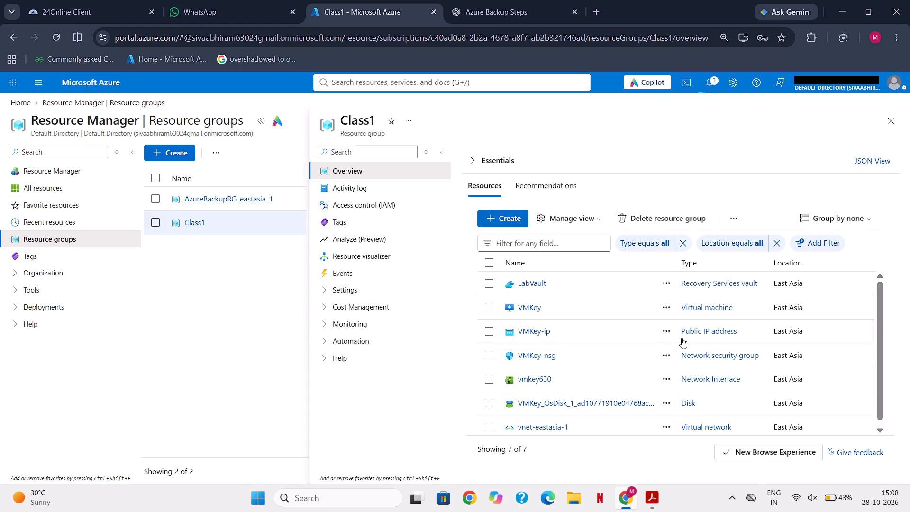
Open the portal notifications to check the progress of the resource group deletions.
left_click(716, 79)
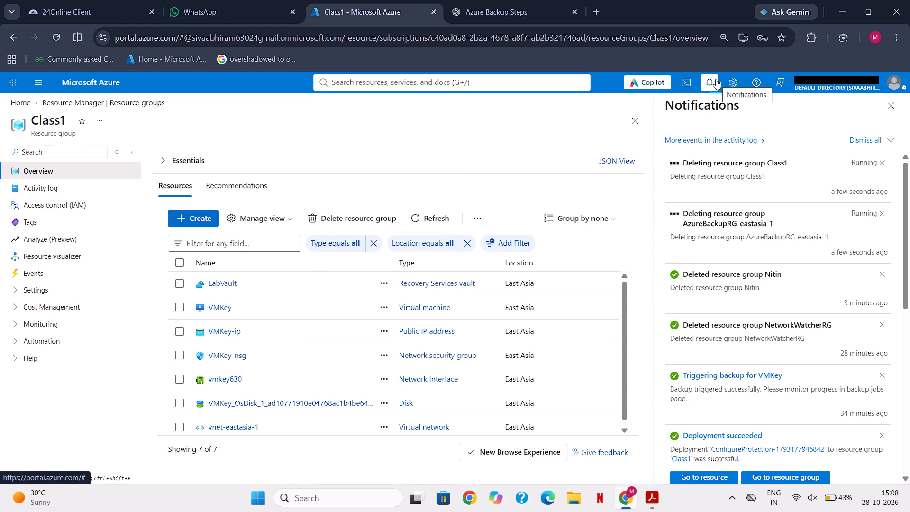
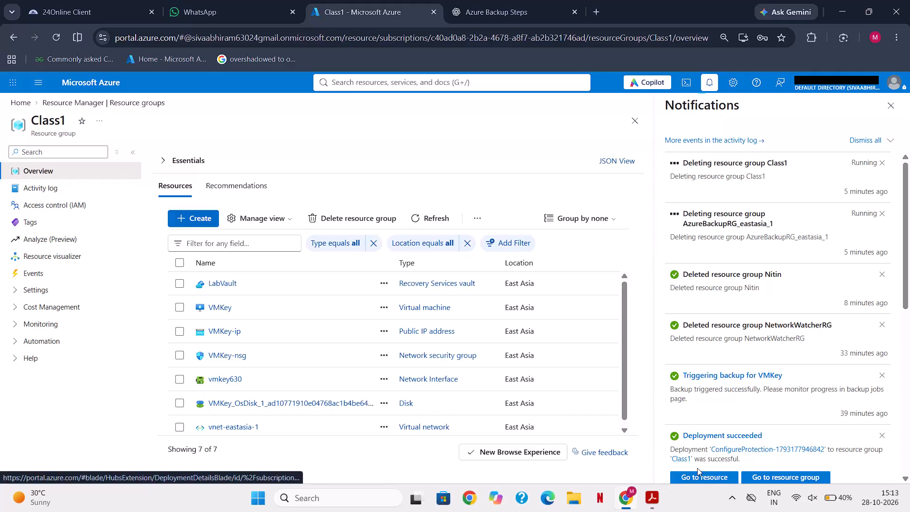
Switch to Adobe Acrobat and close it along with the Azure VM backup lab guide PDF.
left_click(659, 493)
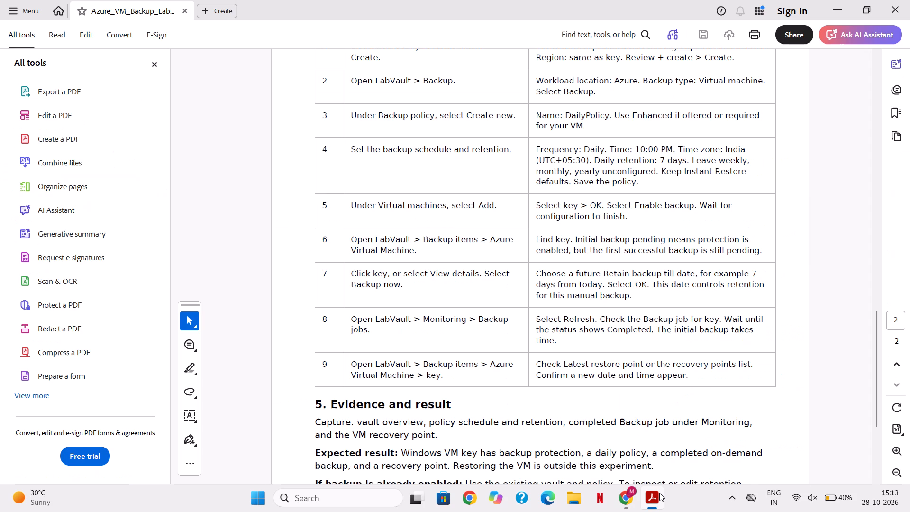
left_click(909, 0)
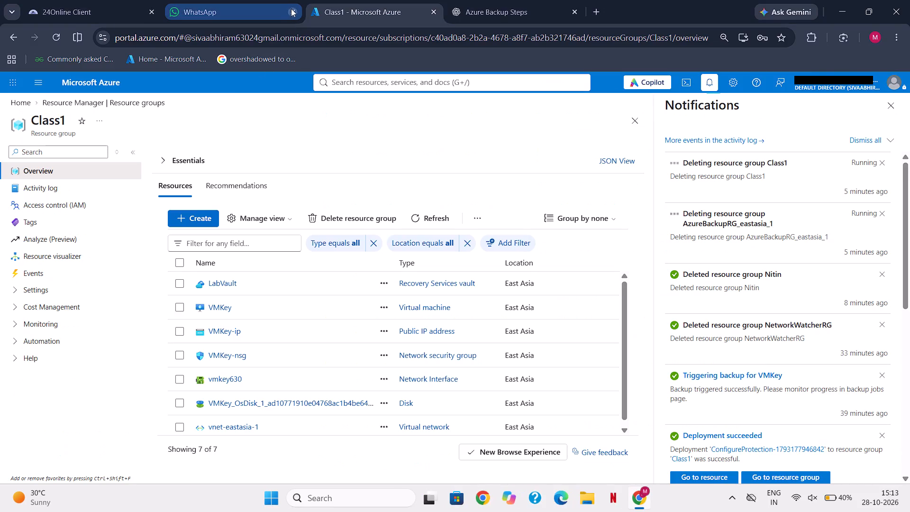
Close the WhatsApp and Azure Backup Steps browser tabs, keeping the Azure portal open.
left_click(291, 8)
left_click(431, 10)
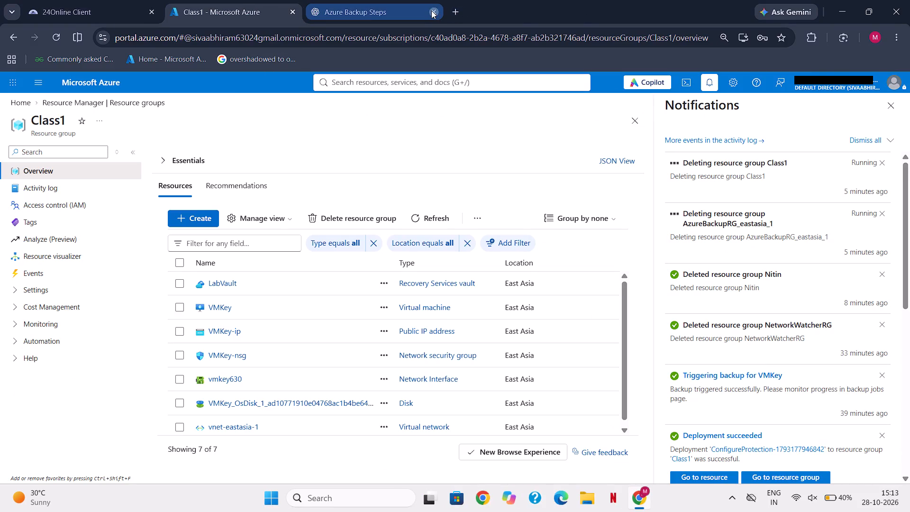
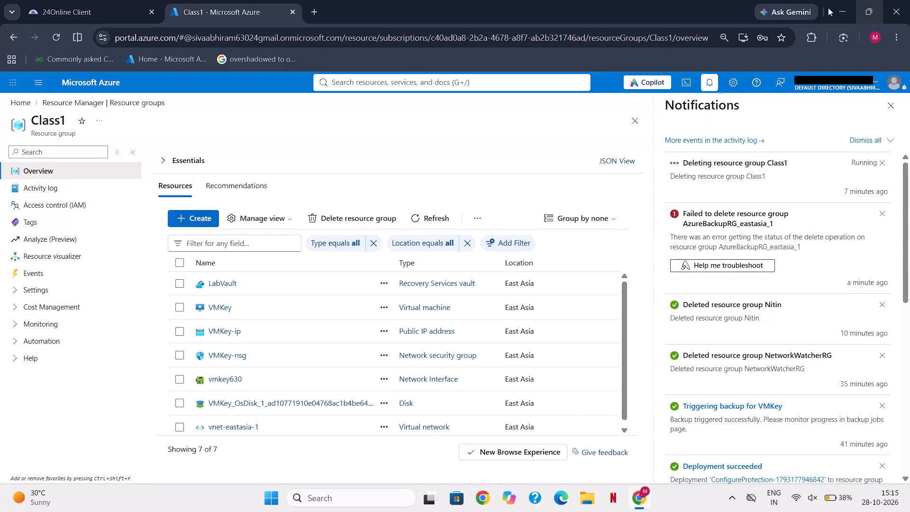
Minimize the browser window with the Azure portal to show the desktop.
left_click(833, 7)
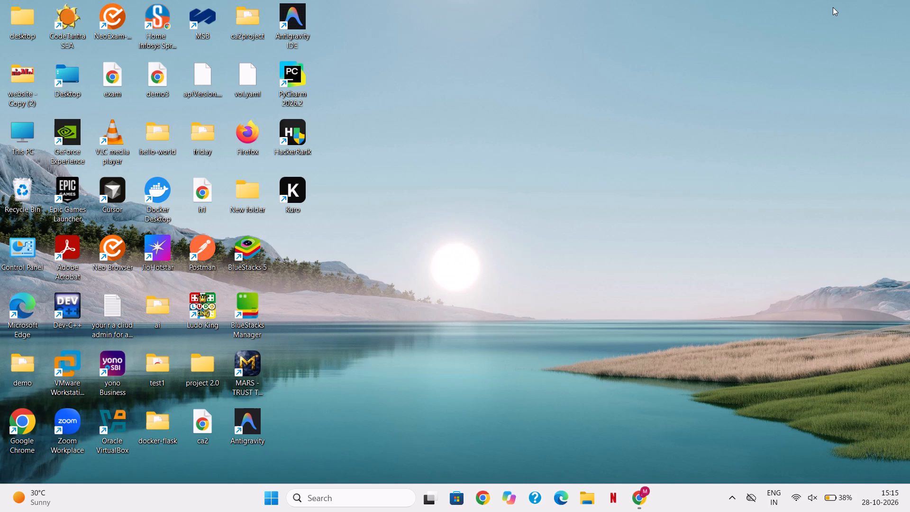